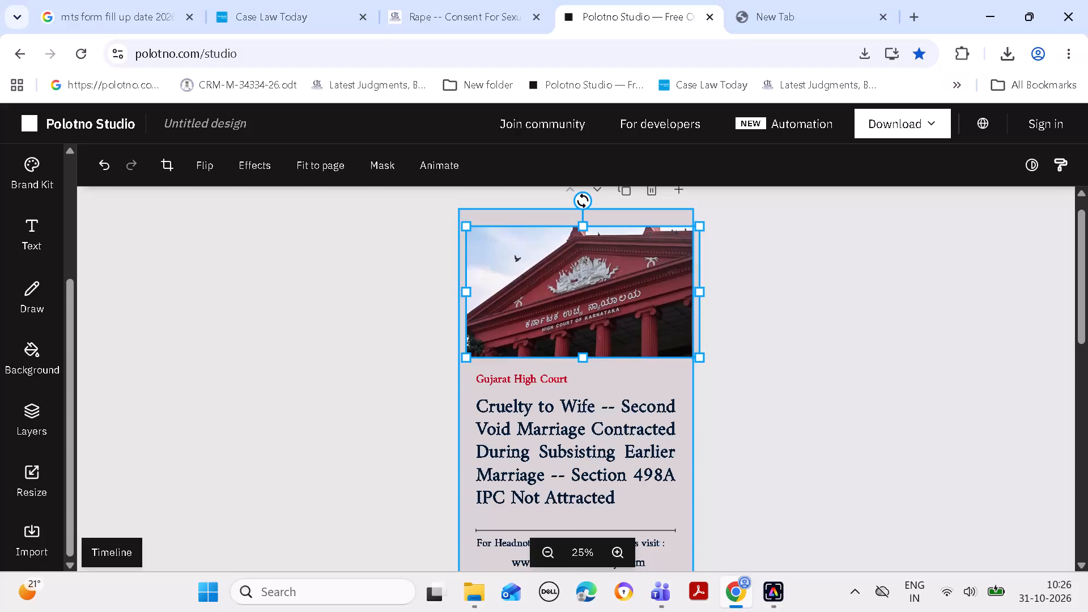
Crop the court building photo on both sides and align its side edges with the headline text column.
double_click(620, 305)
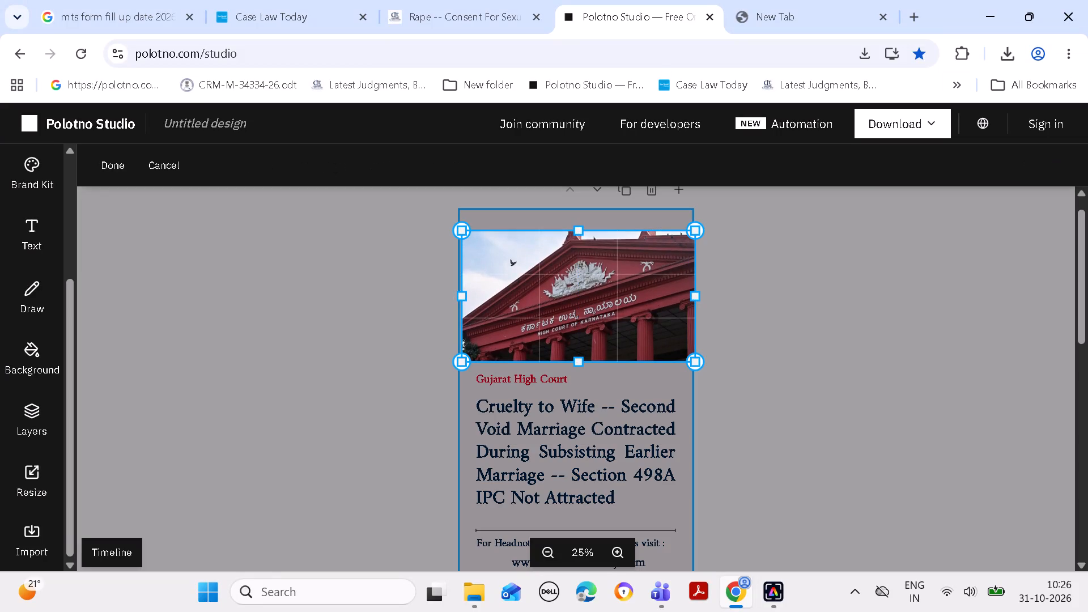
drag(694, 294, 677, 291)
drag(464, 296, 484, 296)
click(800, 306)
click(796, 297)
click(508, 287)
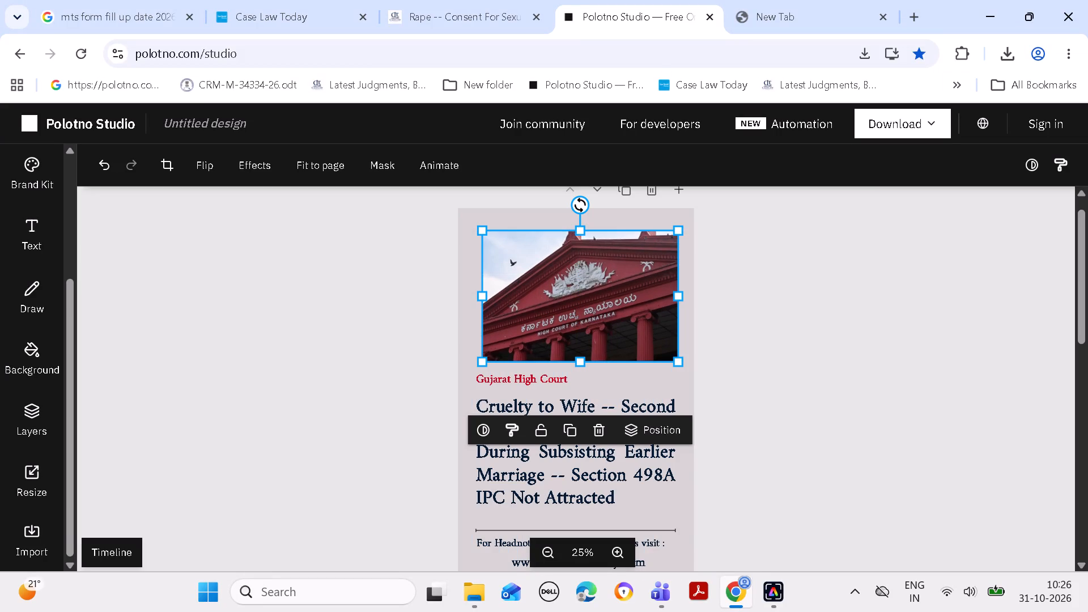
drag(481, 299, 477, 299)
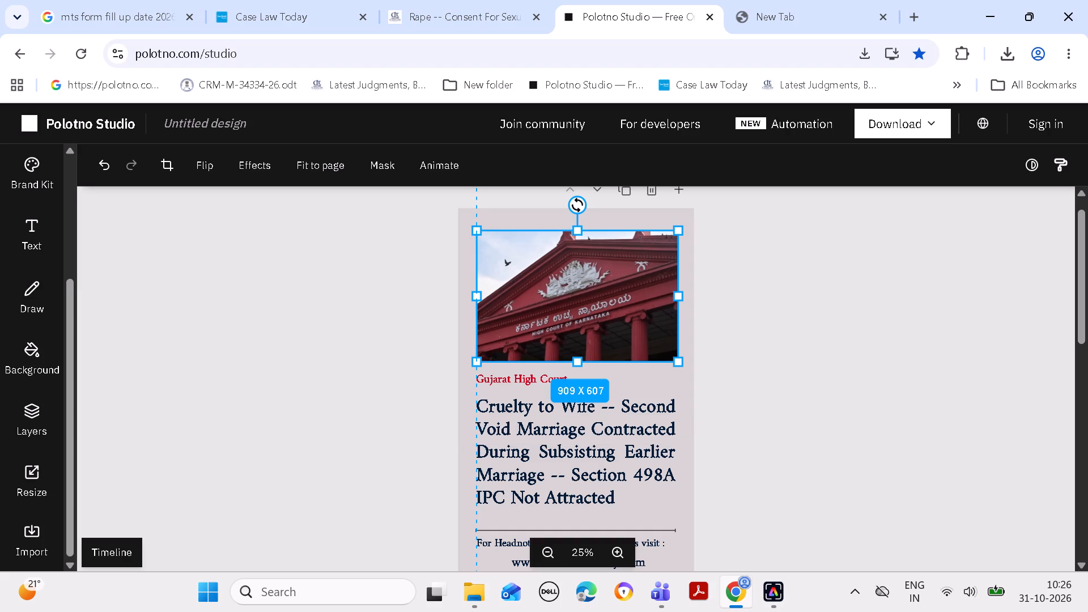
drag(477, 299, 473, 297)
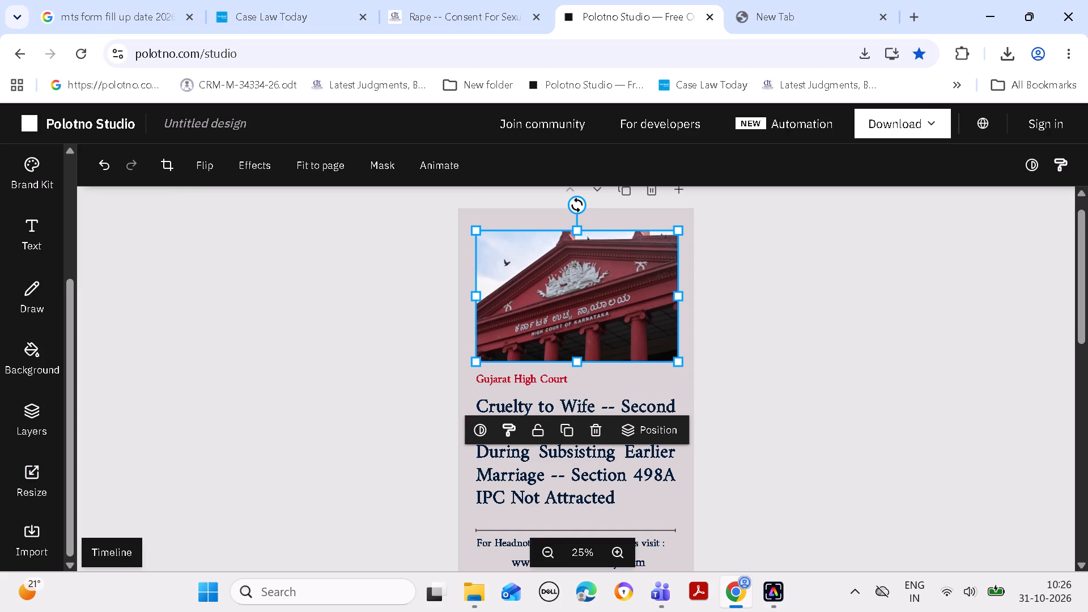
click(679, 295)
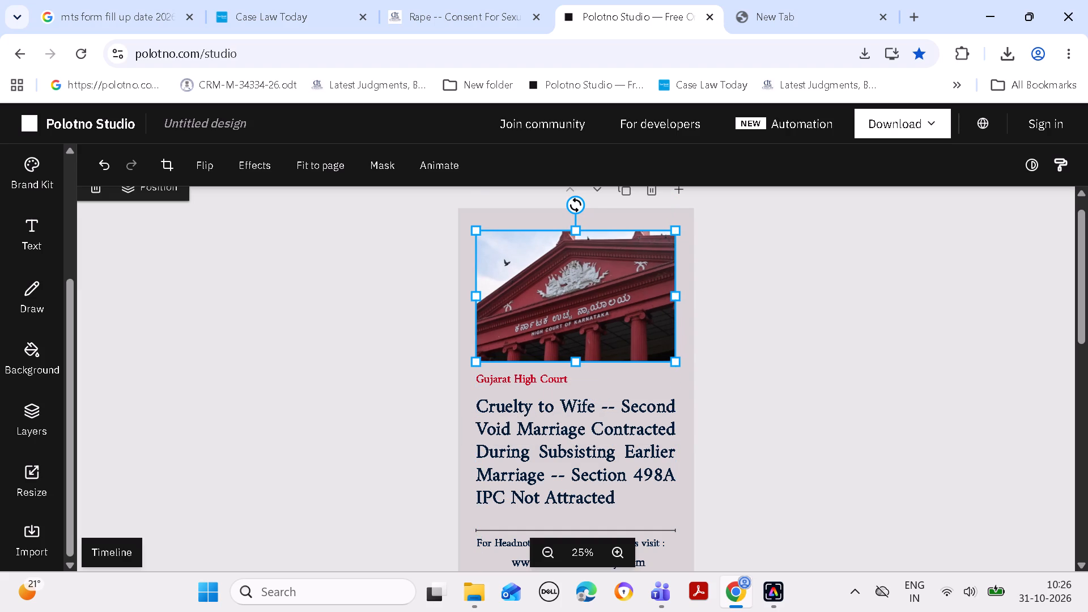
click(781, 286)
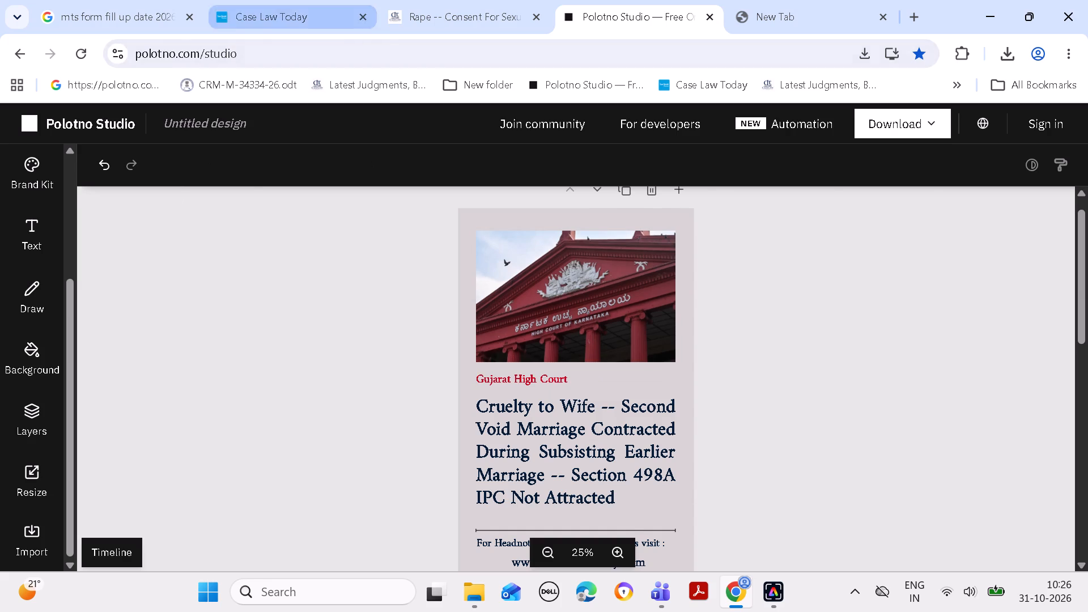
Switch to the Case Law Today news record and copy "Karnataka High Court" from its Citation.
click(267, 25)
drag(1083, 283, 1083, 192)
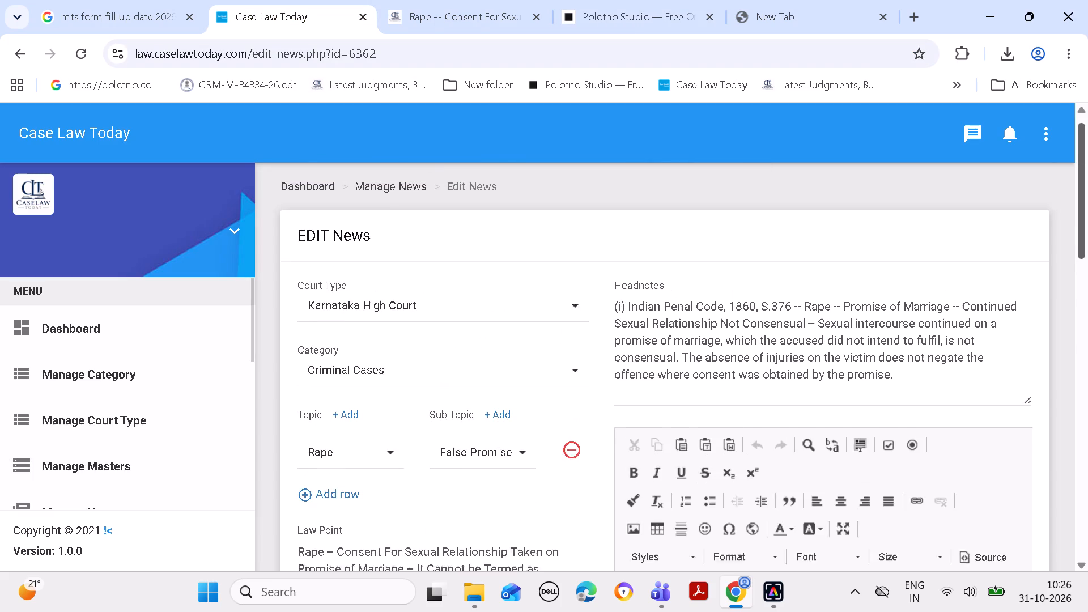
drag(1083, 192, 1083, 175)
drag(1087, 215, 1076, 399)
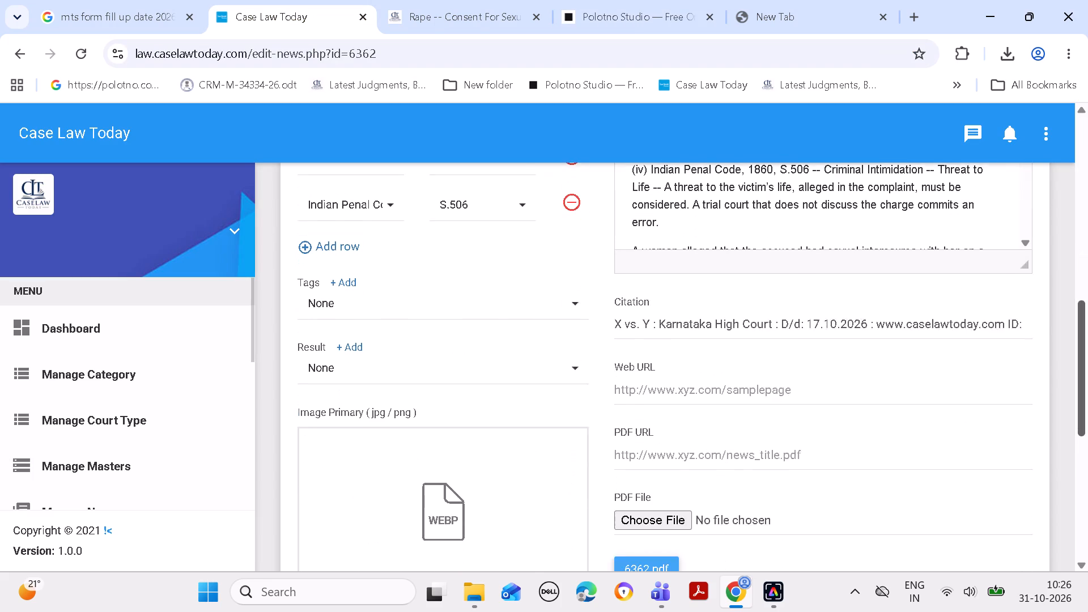
drag(1076, 399, 1067, 394)
click(661, 325)
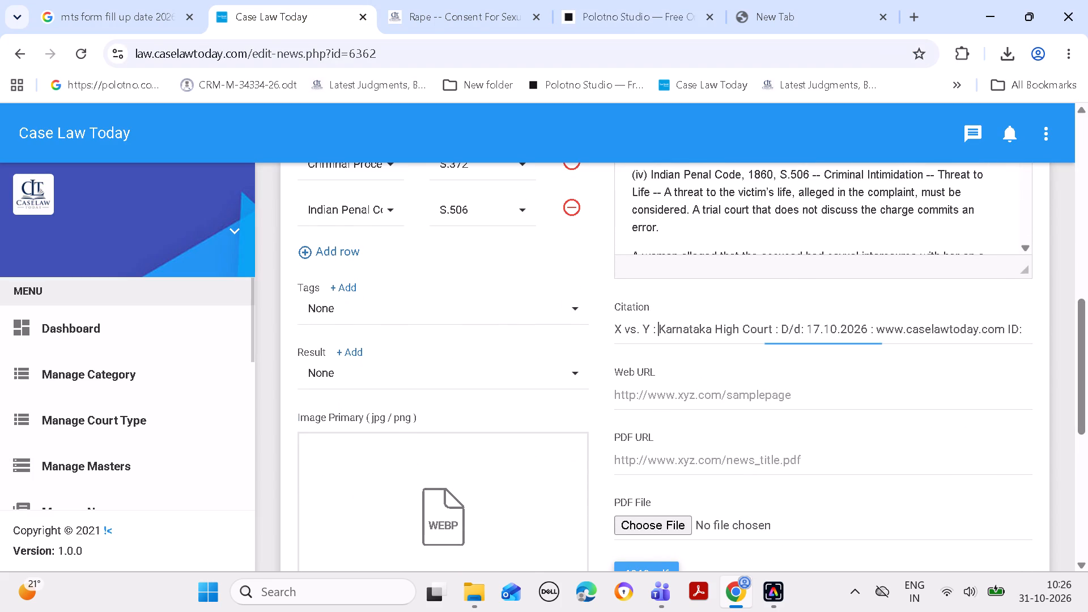
key(ctrl+a)
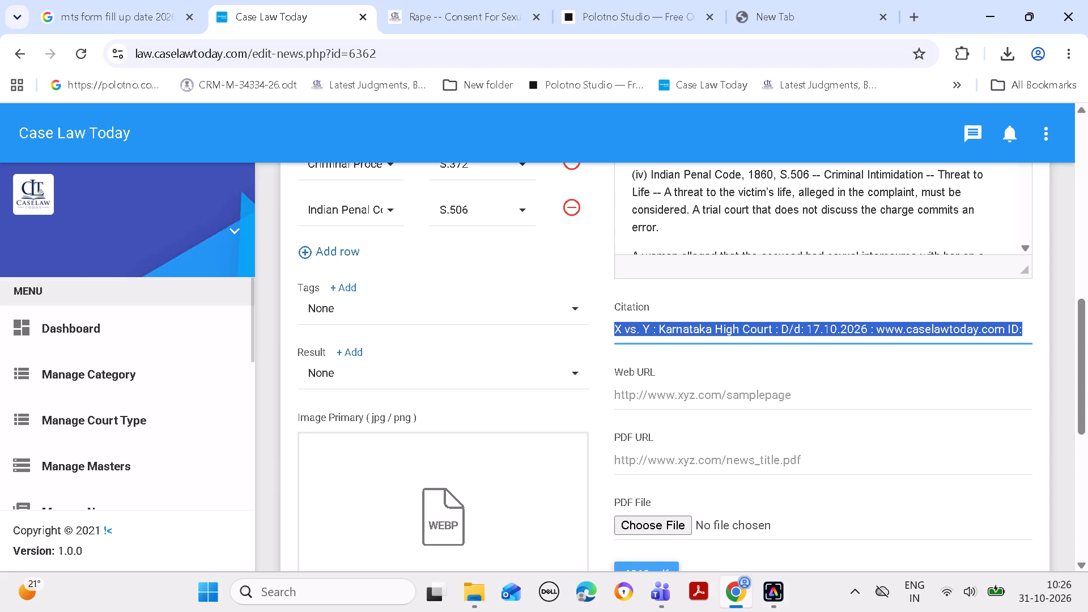
click(758, 359)
drag(660, 327, 764, 336)
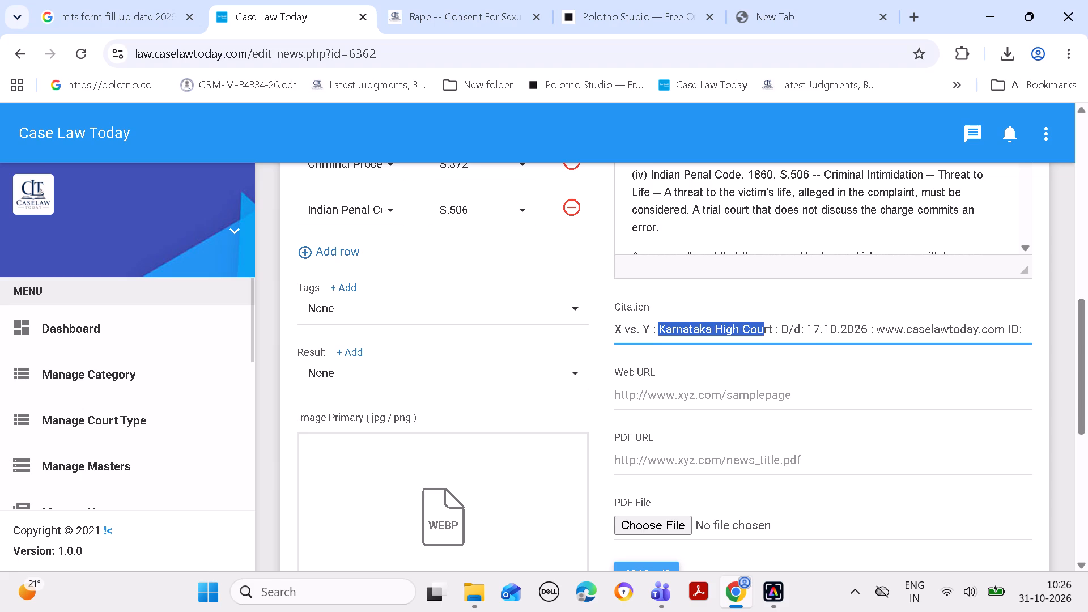
drag(764, 336, 771, 338)
key(ctrl+c)
Back in the Polotno Studio design, replace the red court name with the copied "Karnataka High Court".
click(645, 11)
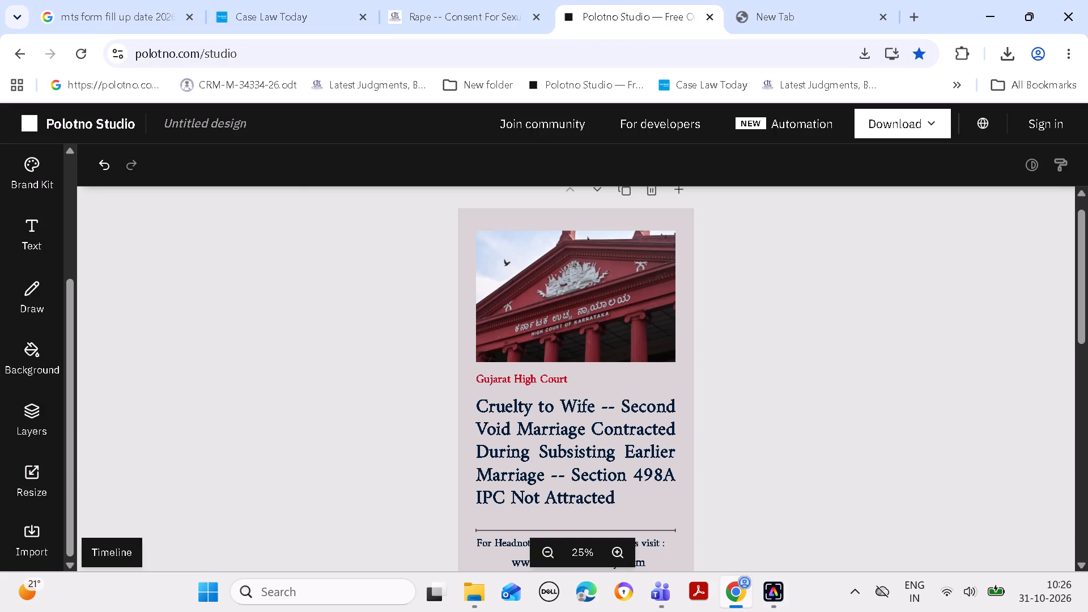
double_click(555, 376)
click(567, 376)
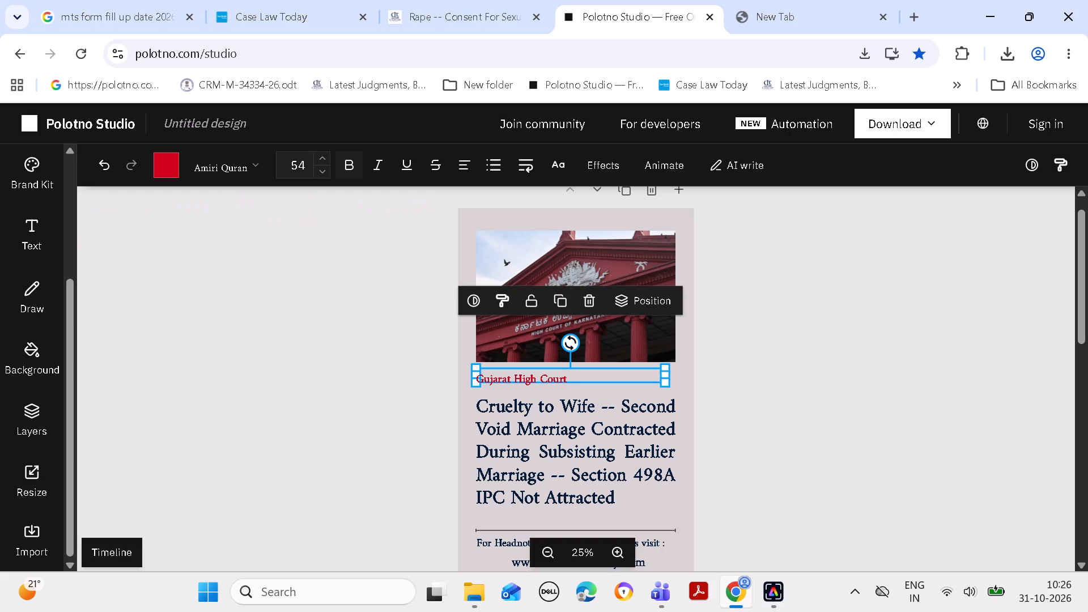
key(BackSpace)
key(BackSpace)
key(BackSpace)
key(BackSpace)
key(BackSpace)
key(BackSpace)
key(BackSpace)
key(BackSpace)
key(BackSpace)
key(BackSpace)
key(BackSpace)
key(BackSpace)
key(BackSpace)
key(BackSpace)
key(BackSpace)
key(BackSpace)
key(BackSpace)
key(BackSpace)
key(BackSpace)
key(BackSpace)
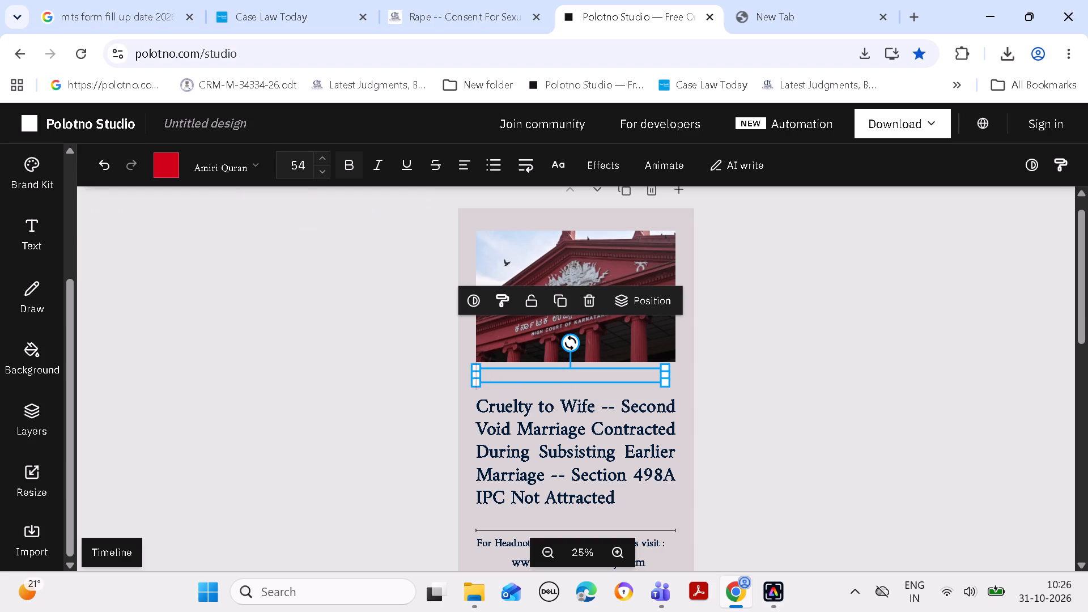
key(ctrl+v)
click(808, 323)
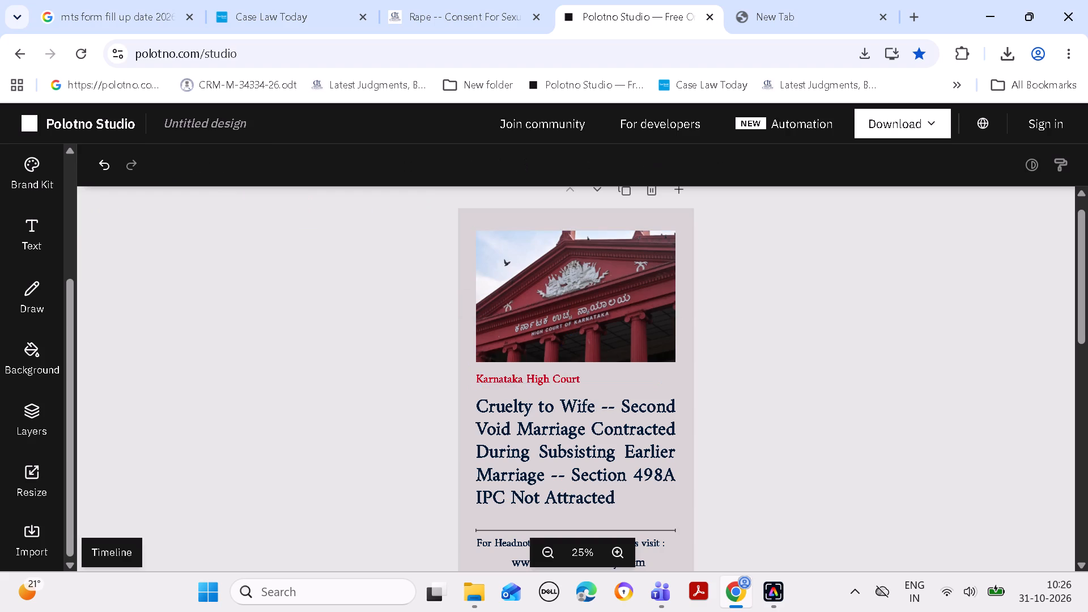
Move the red court name up so its text box meets the bottom edge of the photo.
drag(549, 376, 549, 368)
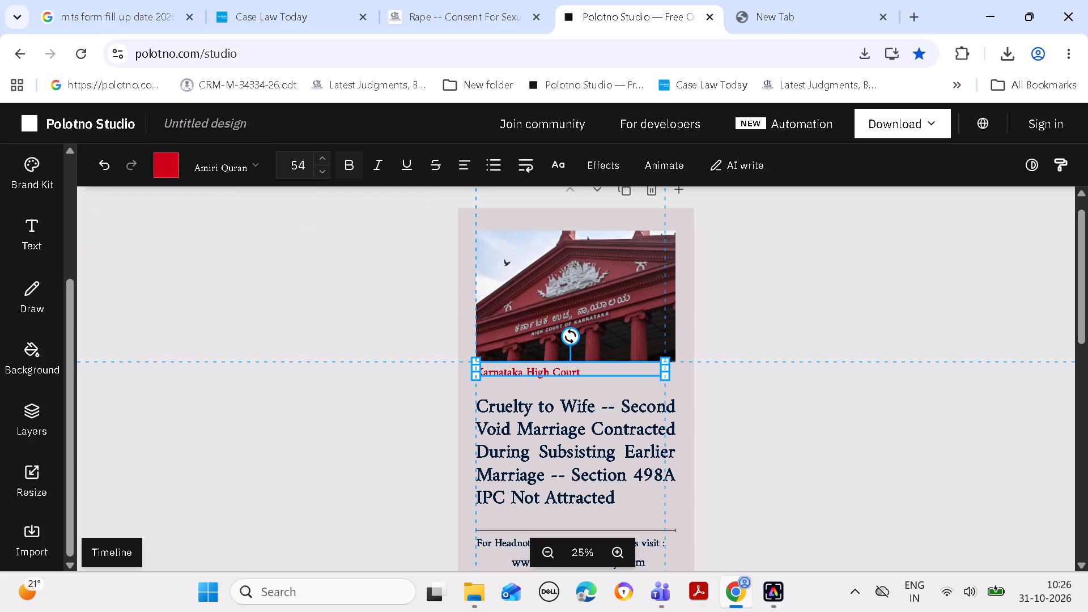
drag(549, 368, 549, 364)
click(771, 363)
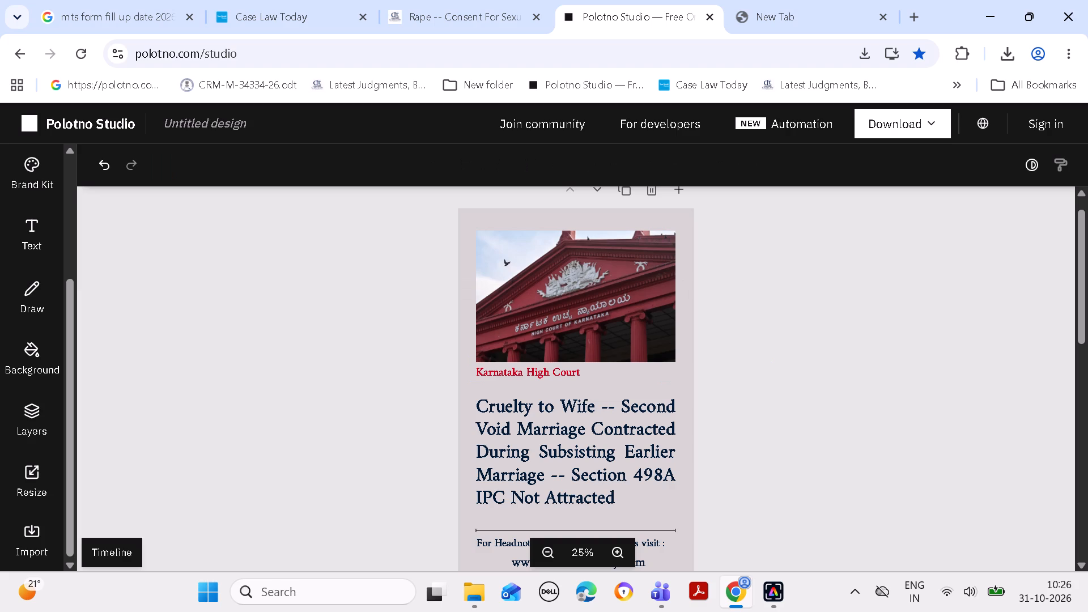
Copy the entire Law Point text from the news record in Case Law Today.
click(253, 18)
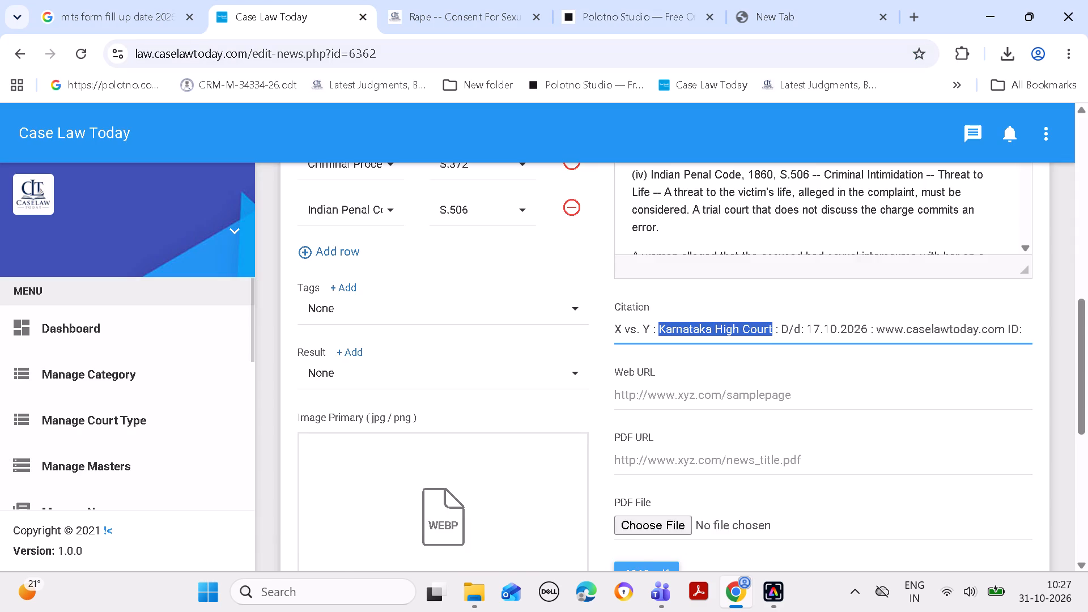
scroll(551, 313, up, 2)
drag(1087, 226, 1087, 290)
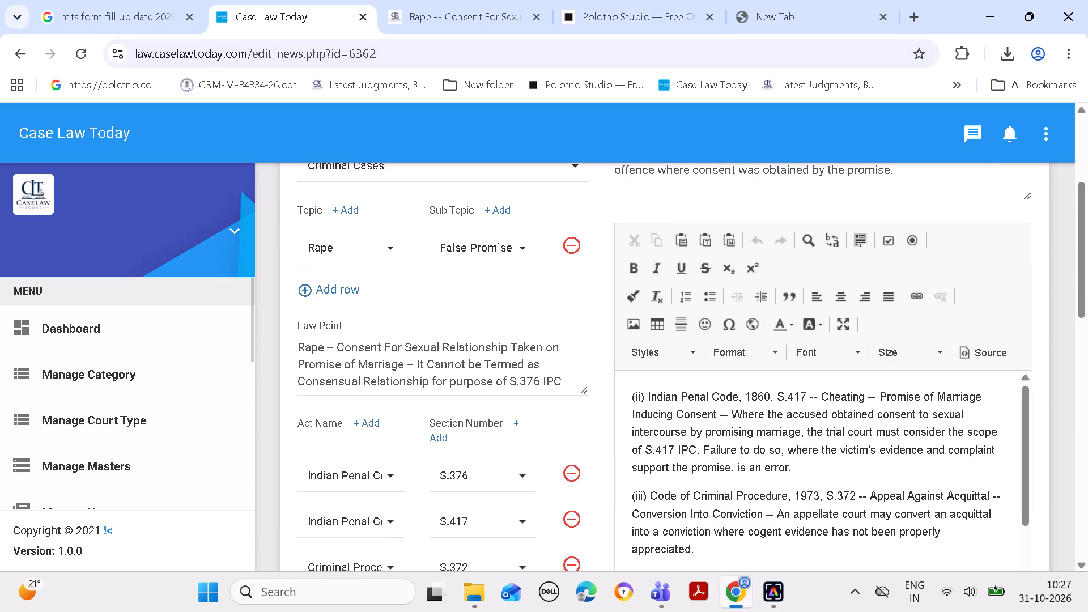
click(299, 342)
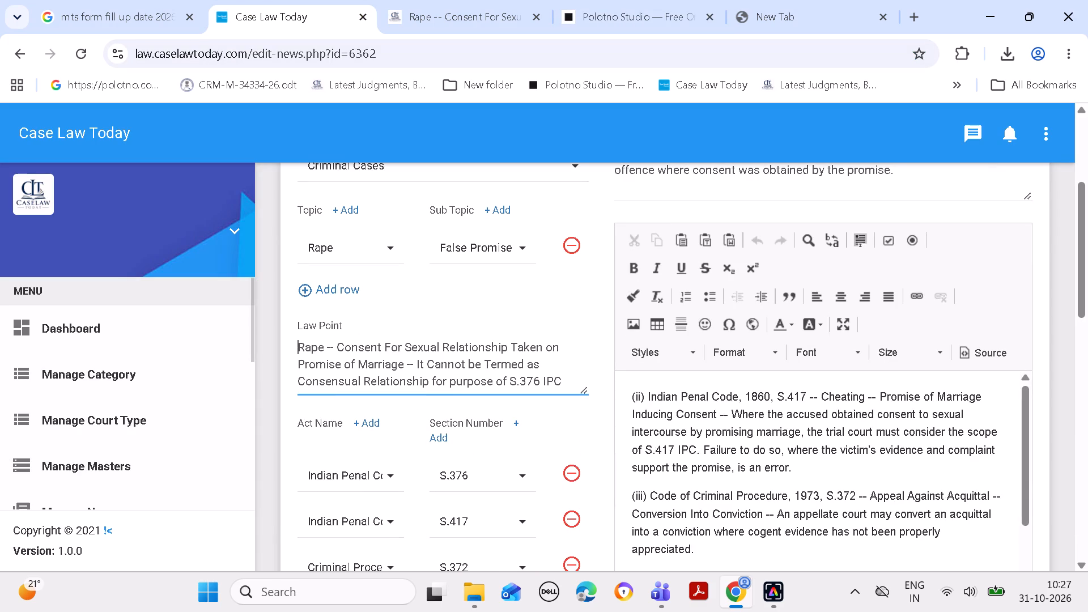
key(ctrl+a)
key(ctrl+c)
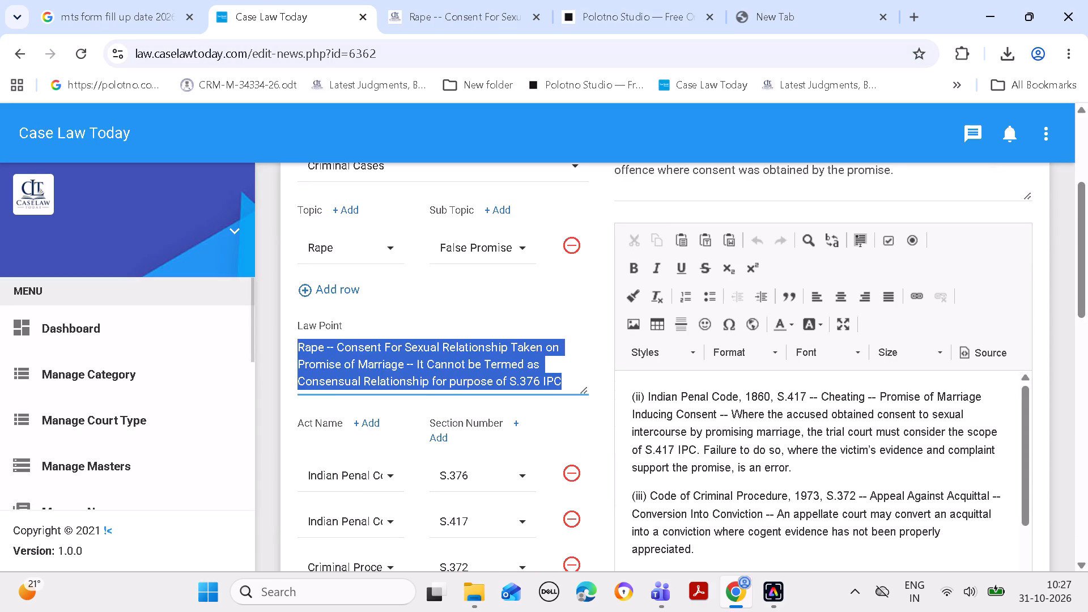
In the Polotno Studio design, replace the whole headline with the copied law point about consent on promise of marriage.
click(630, 33)
double_click(527, 456)
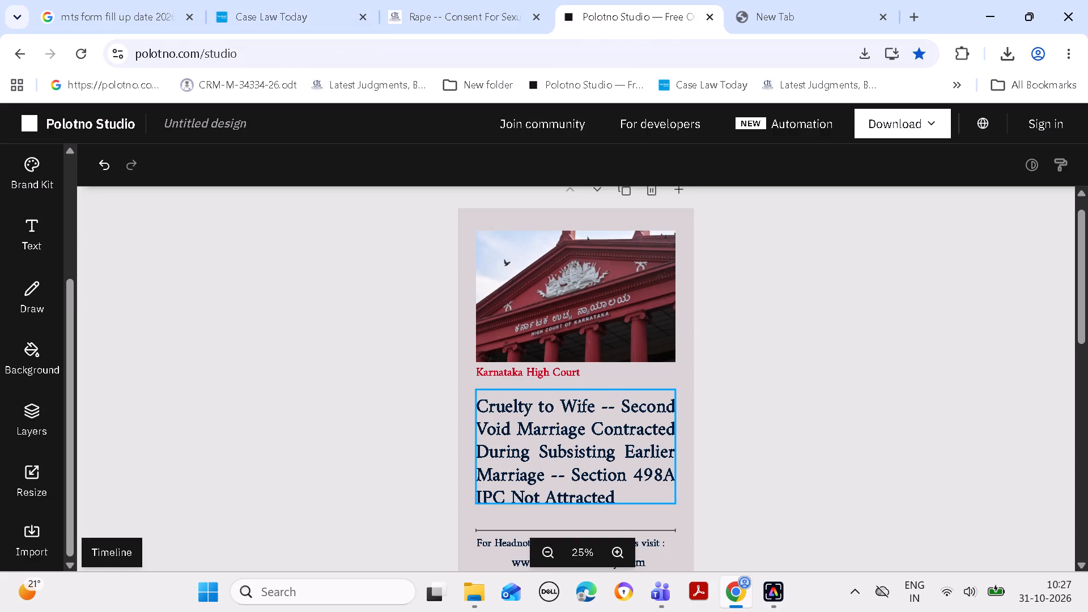
key(ctrl+a)
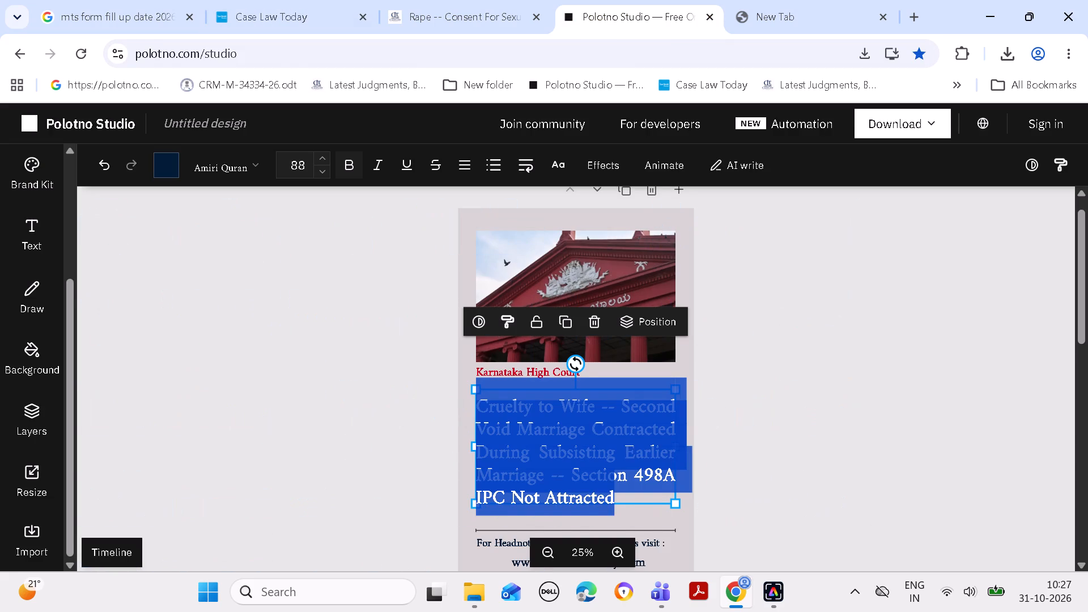
key(ctrl+v)
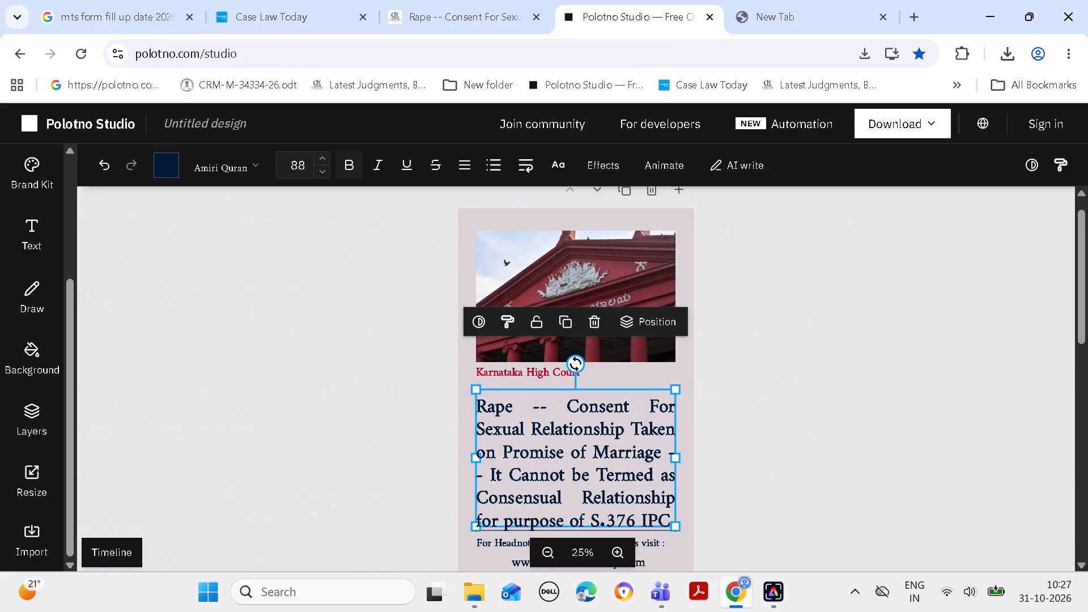
Reduce the headline's font size to 84.
click(319, 169)
click(320, 169)
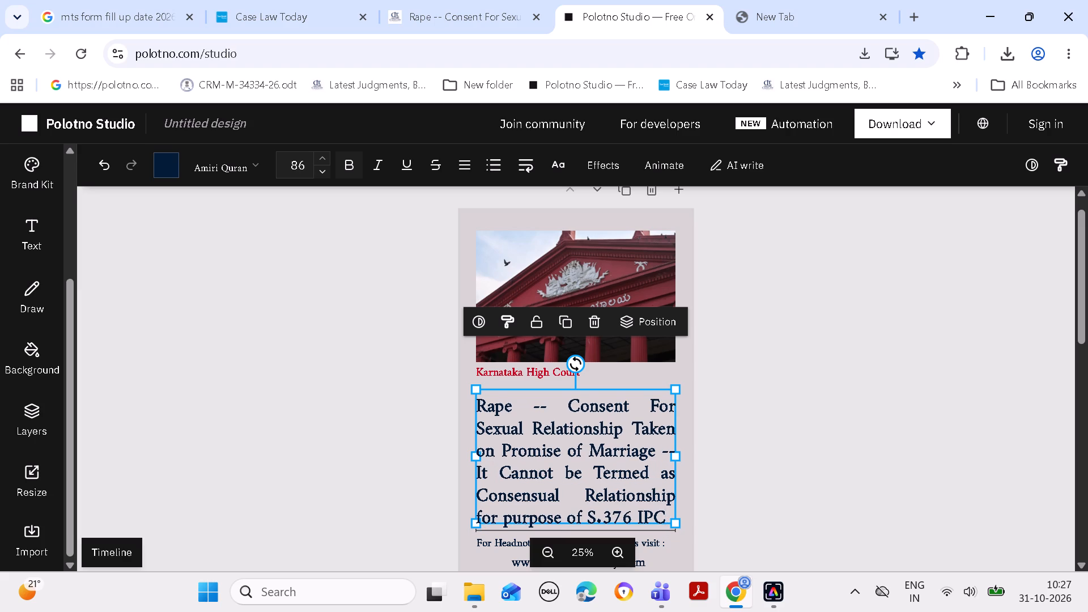
click(320, 169)
click(322, 169)
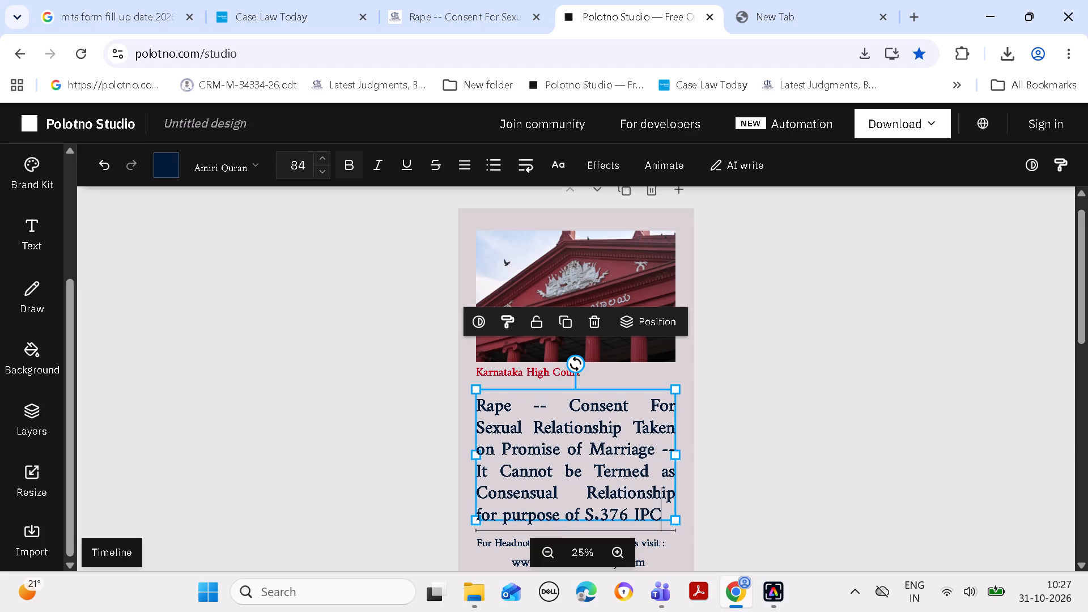
click(835, 393)
Move the headline up to sit just below the red court name, clear of the divider line.
drag(580, 452, 580, 442)
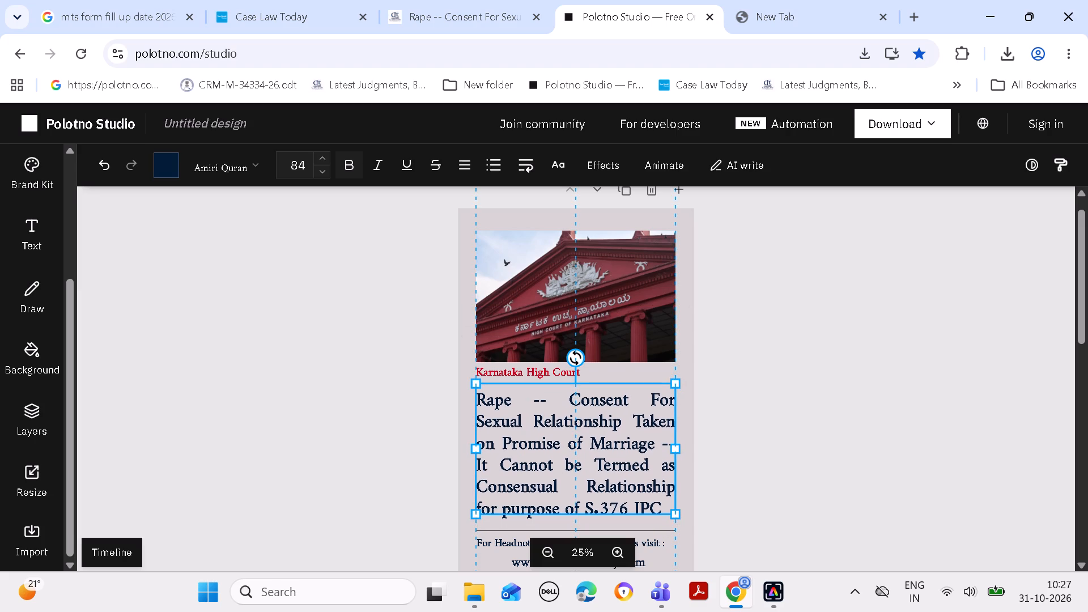
drag(580, 442, 579, 438)
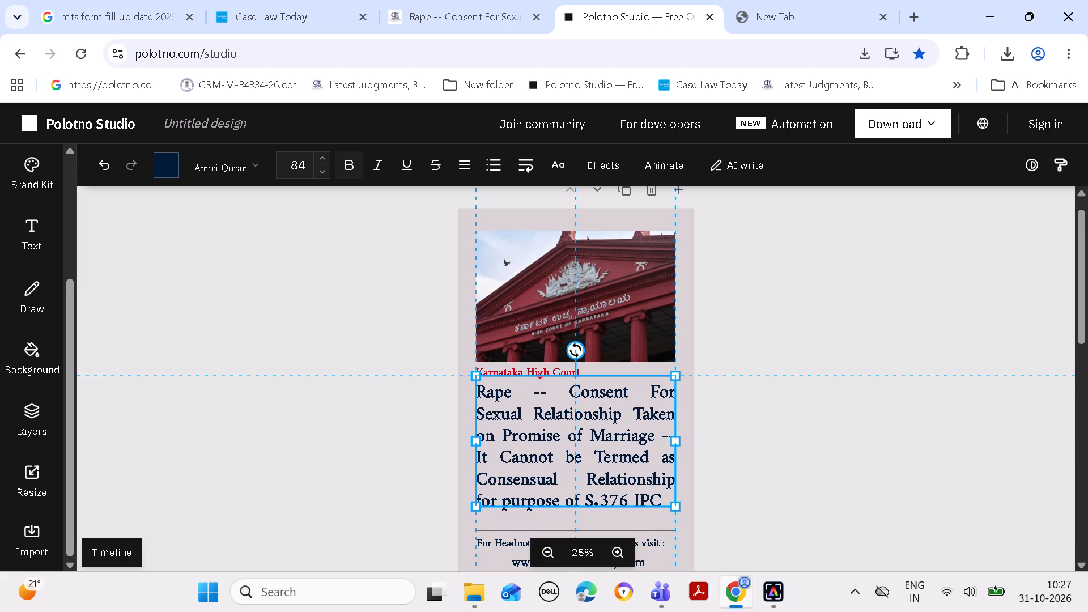
drag(579, 438, 579, 438)
click(849, 431)
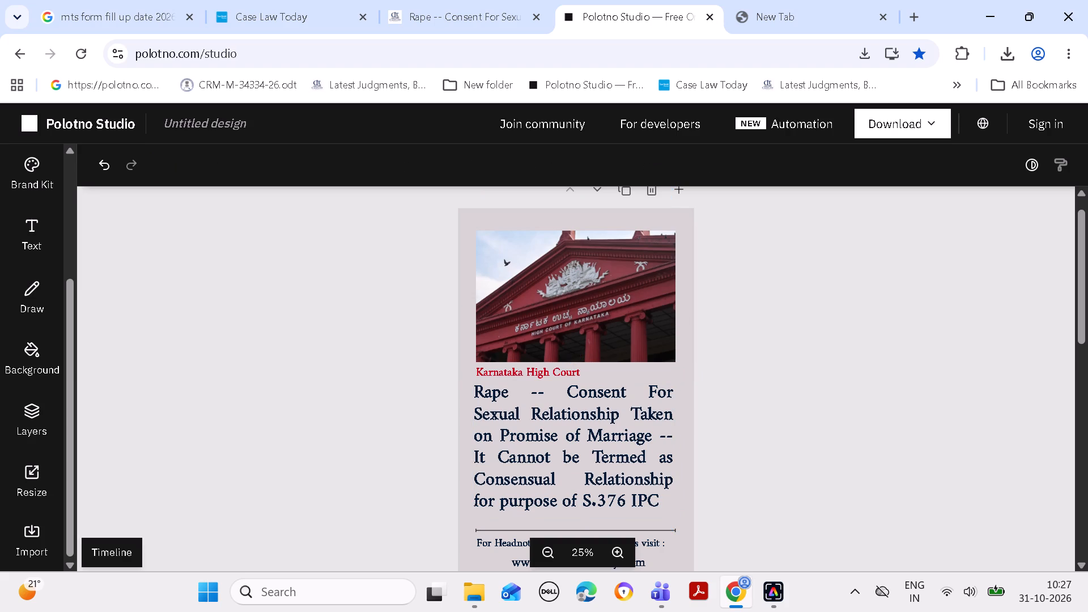
Crop a thin strip off the bottom of the court building photo to open space above the court name.
double_click(571, 303)
drag(576, 361, 577, 359)
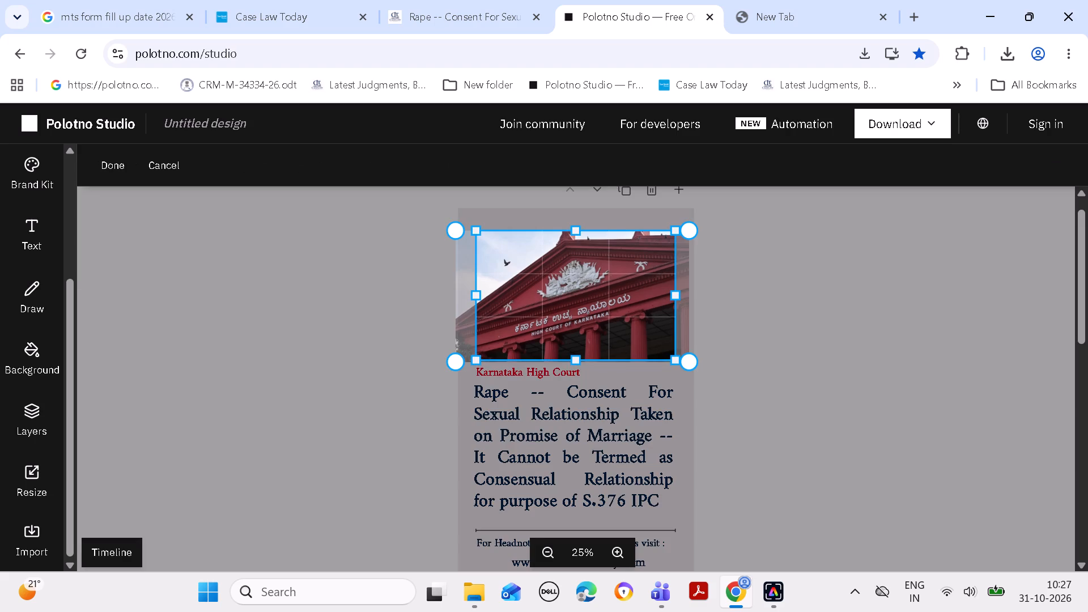
drag(577, 359, 577, 355)
click(799, 348)
click(800, 341)
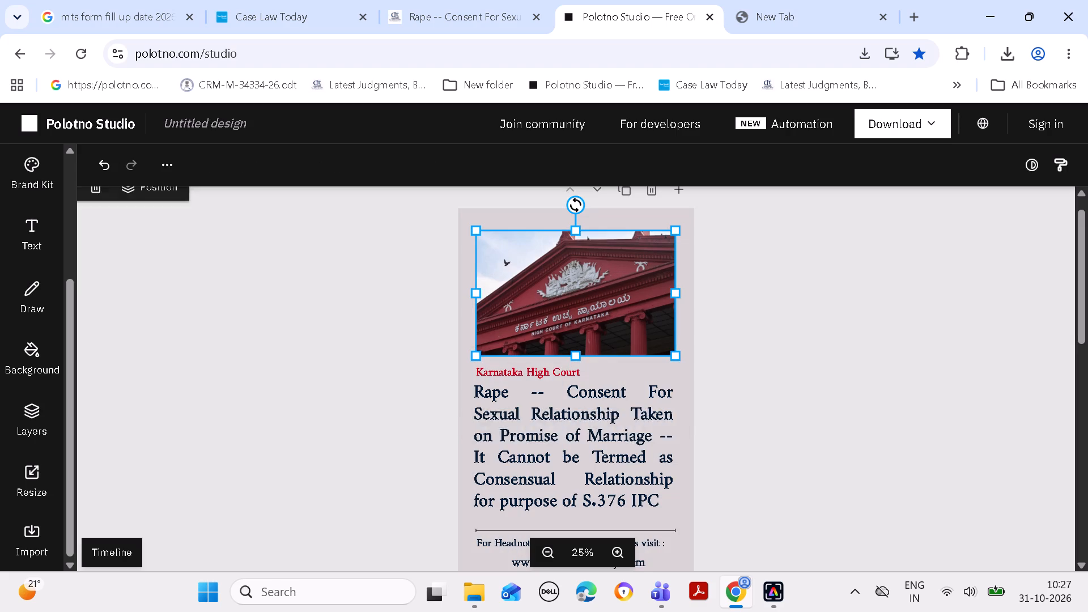
Move the red court name up against the photo's cropped bottom edge, leaving a gap above the headline.
drag(531, 373, 534, 371)
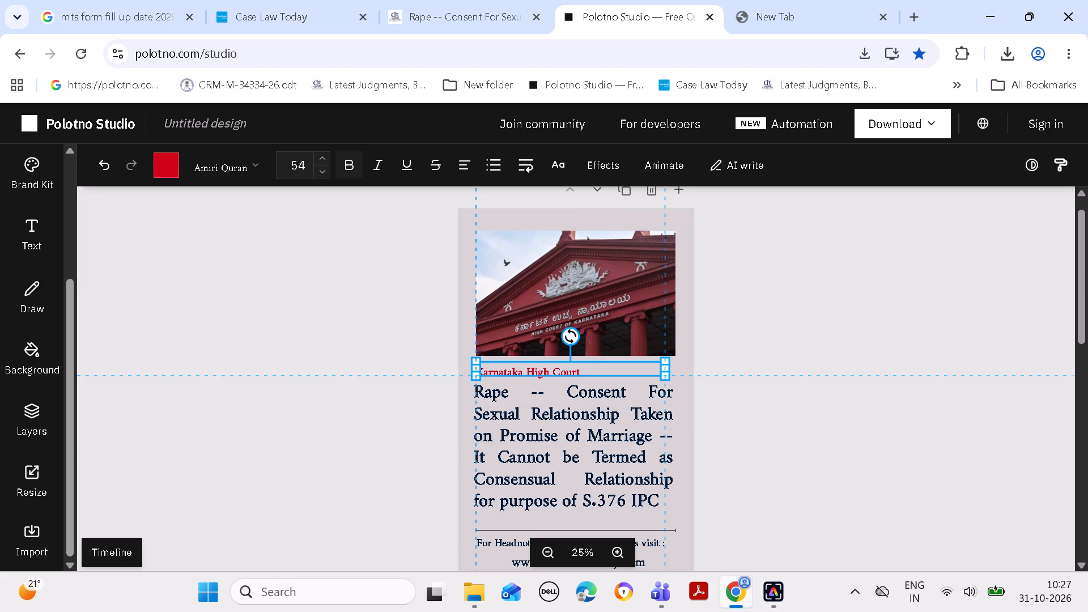
drag(534, 371, 534, 366)
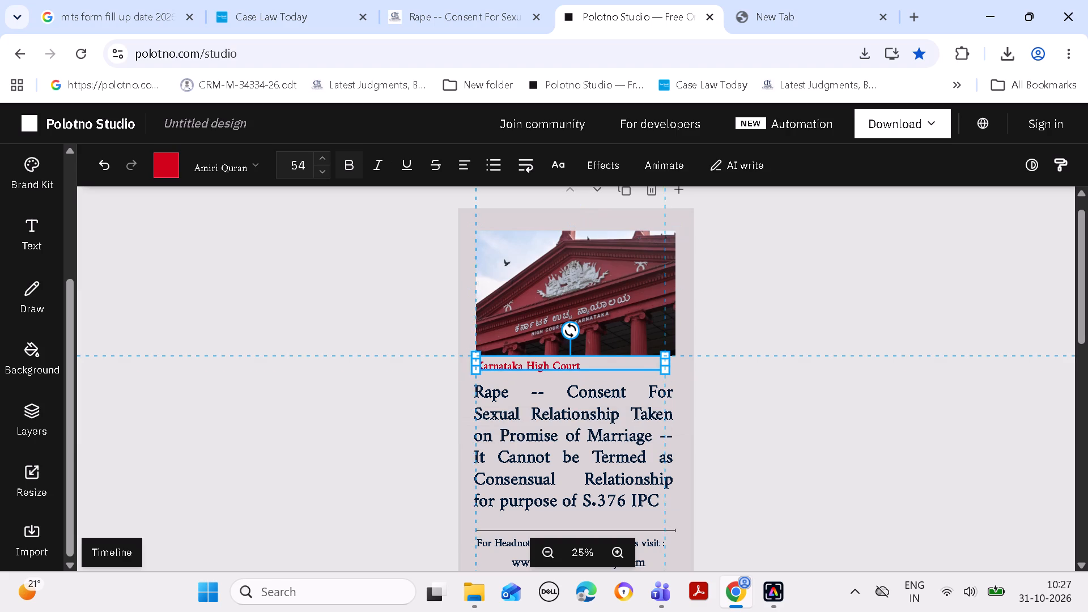
drag(534, 366, 534, 365)
click(950, 382)
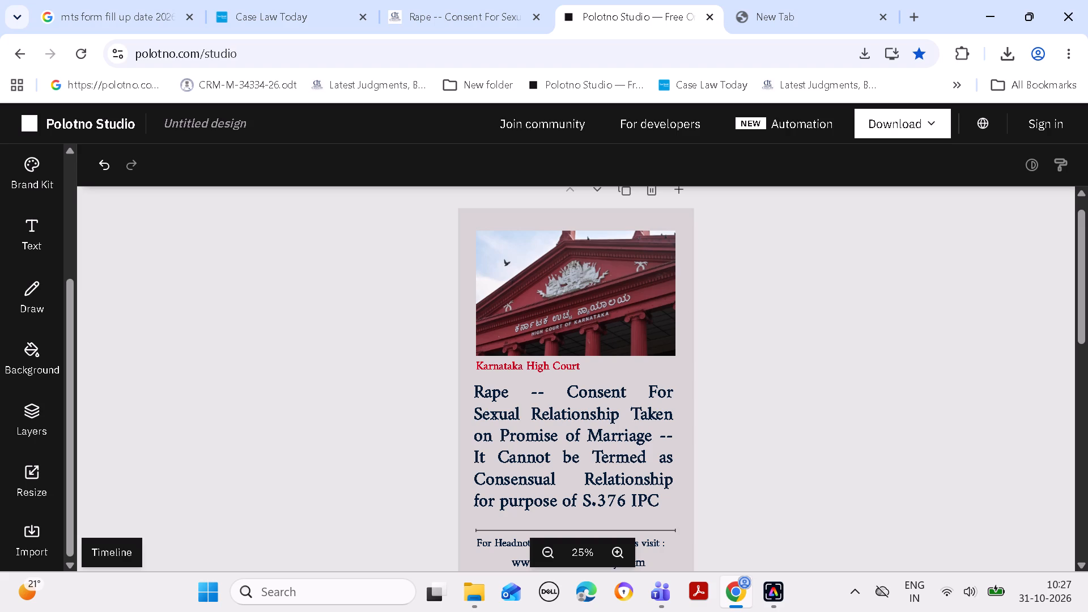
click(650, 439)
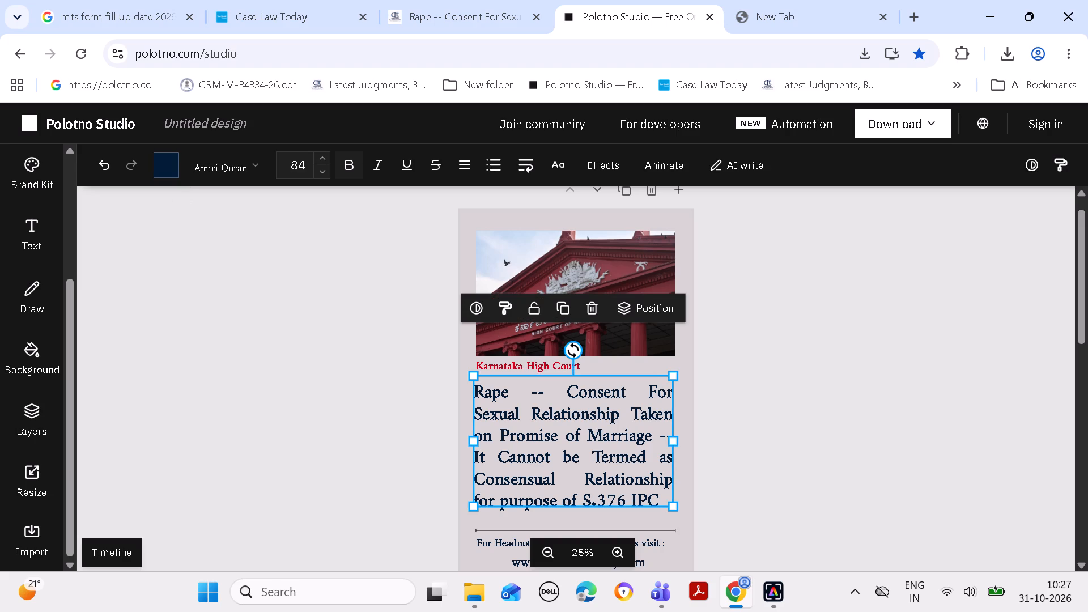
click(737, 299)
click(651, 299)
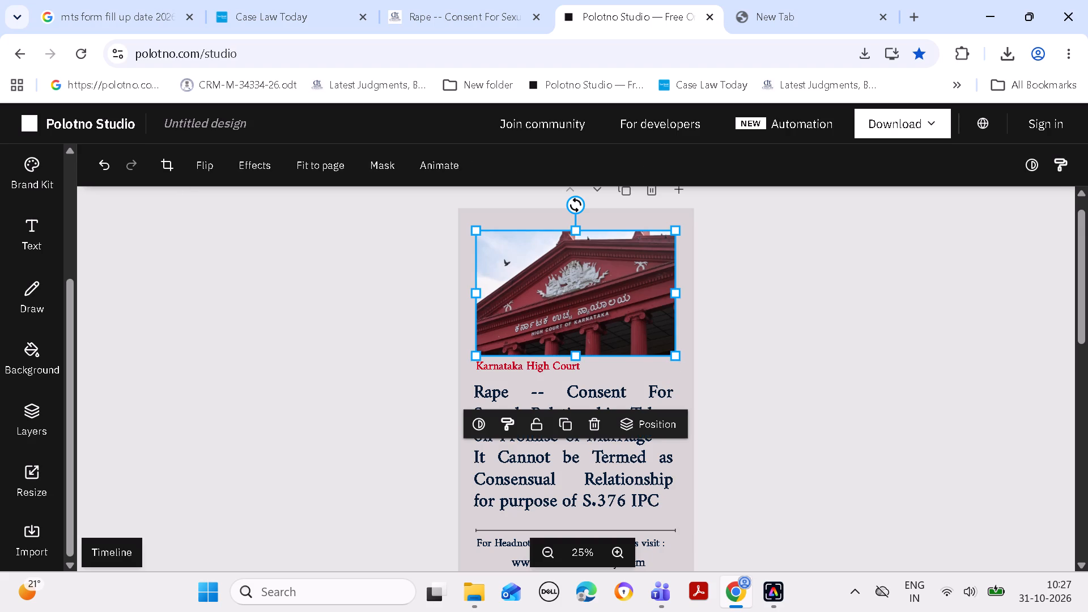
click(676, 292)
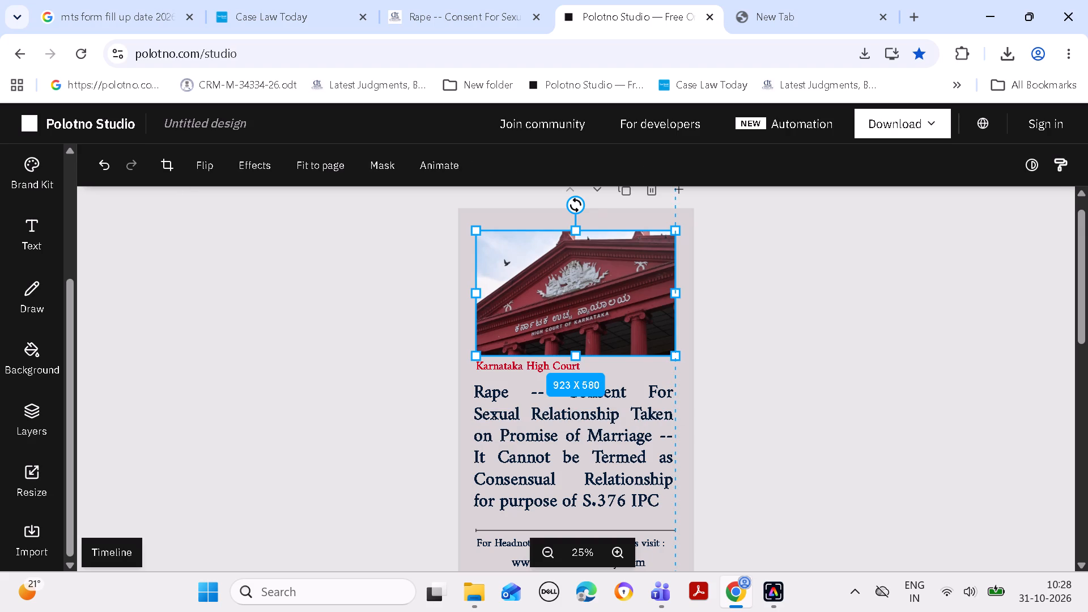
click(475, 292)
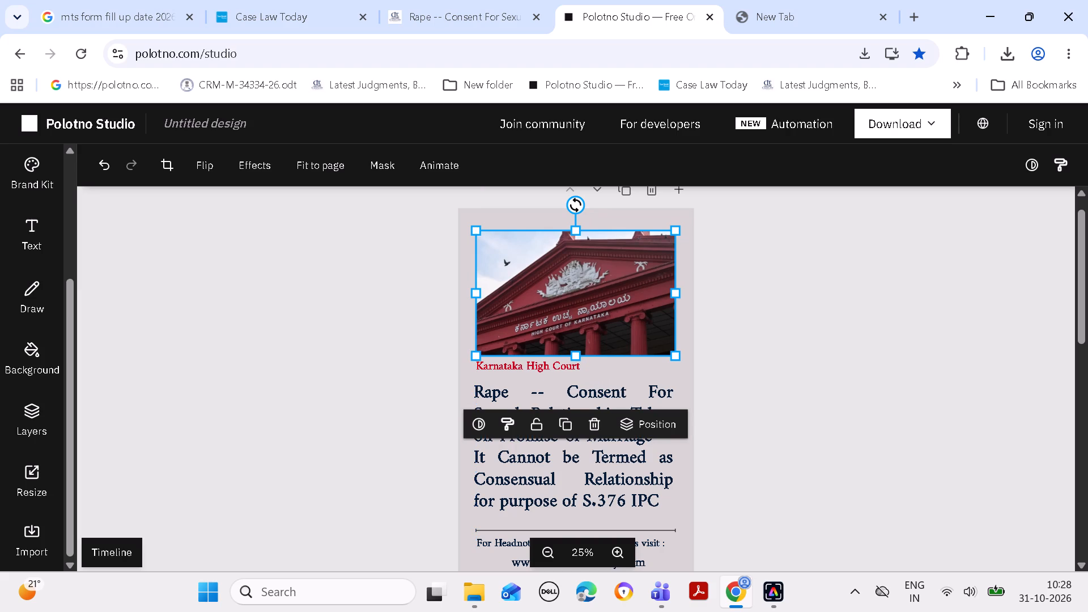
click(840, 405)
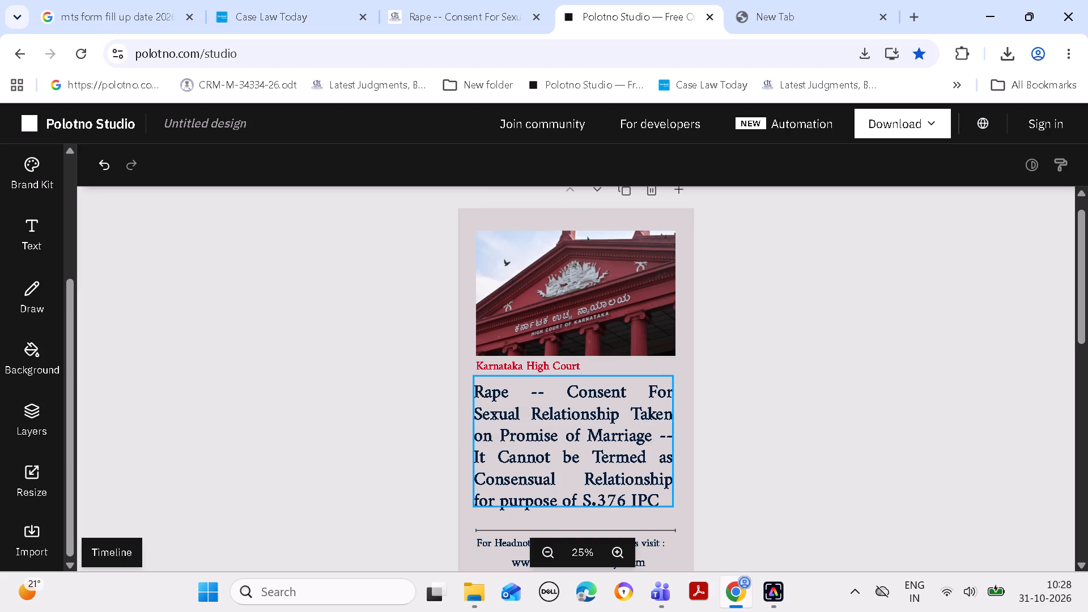
Resize the headline text box so both its side edges line up with the court photo's edges, about 923 wide.
click(624, 441)
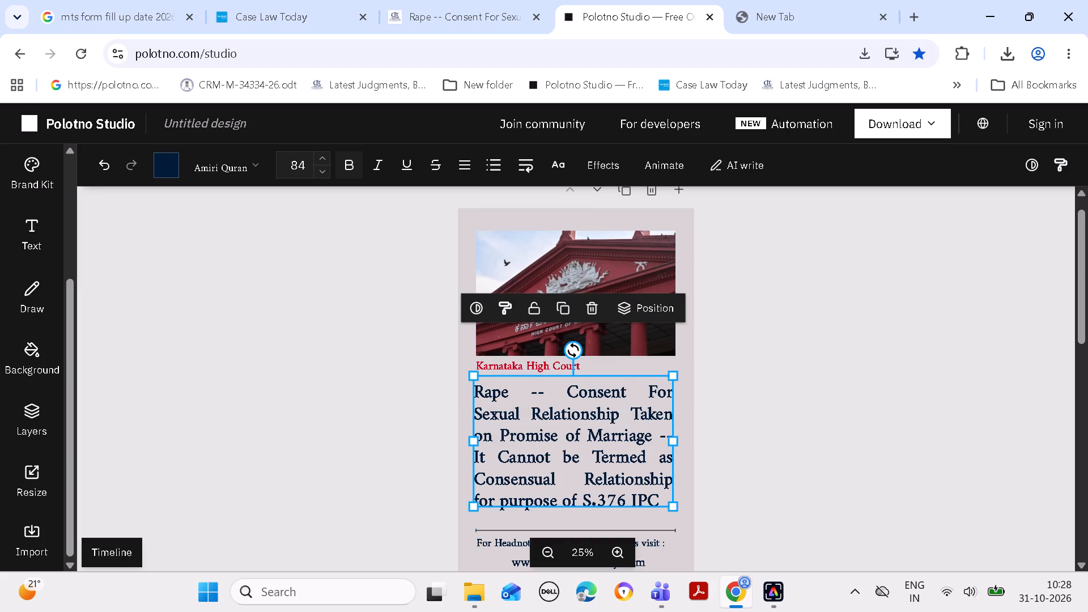
drag(674, 439, 677, 432)
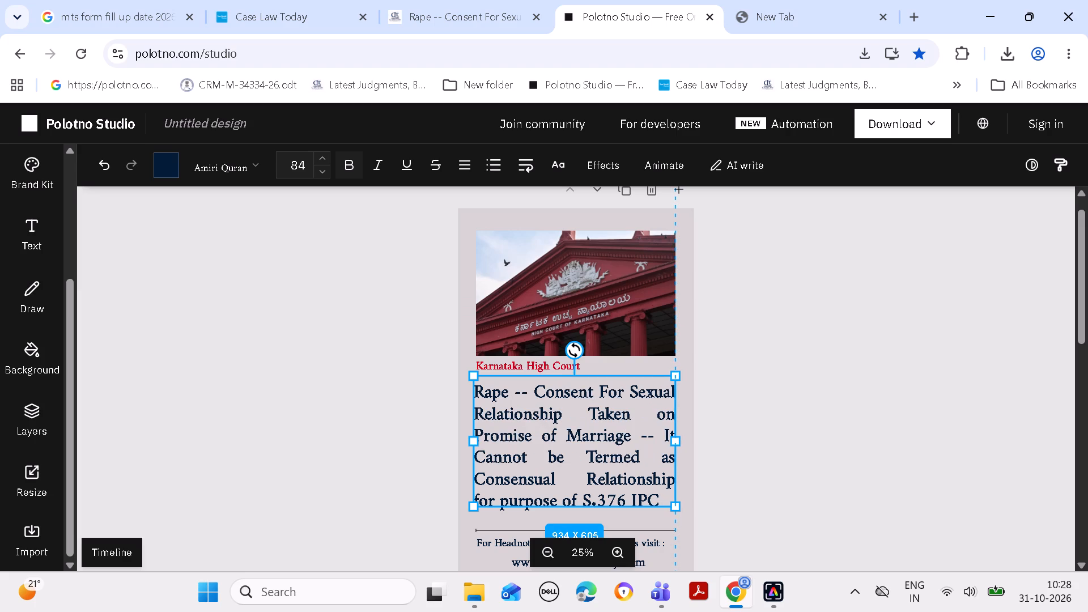
drag(677, 432, 677, 430)
click(472, 443)
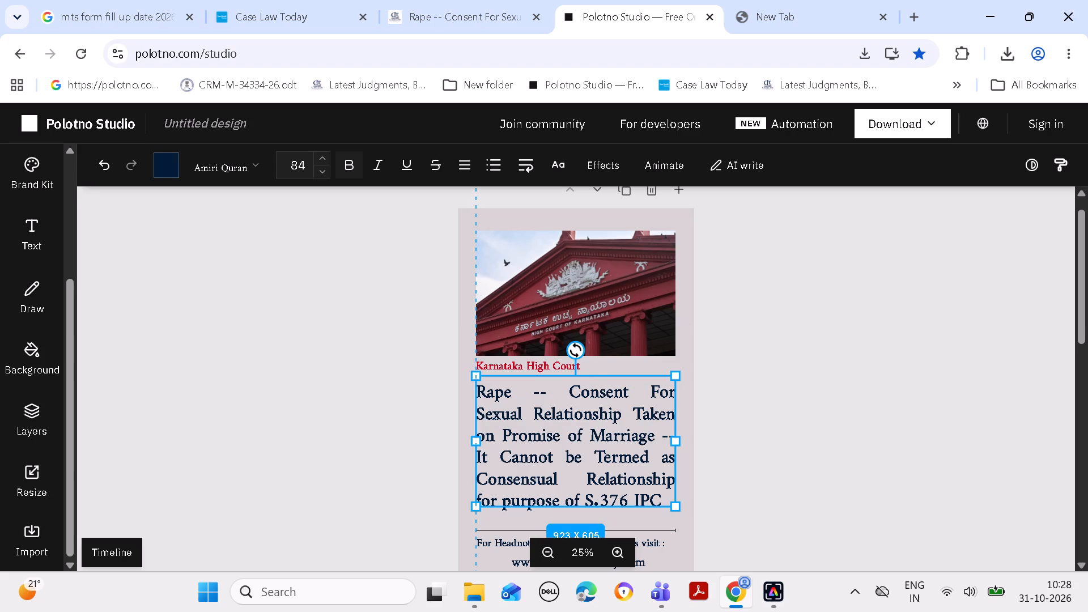
click(840, 382)
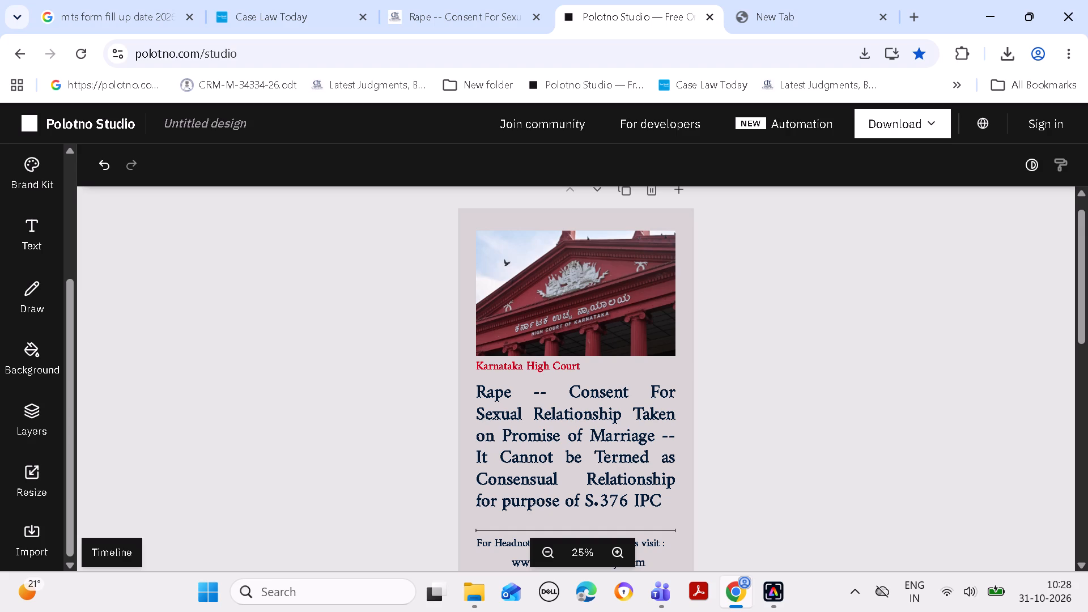
Download the poster design as PNG at 1080 × 1920 px.
click(899, 133)
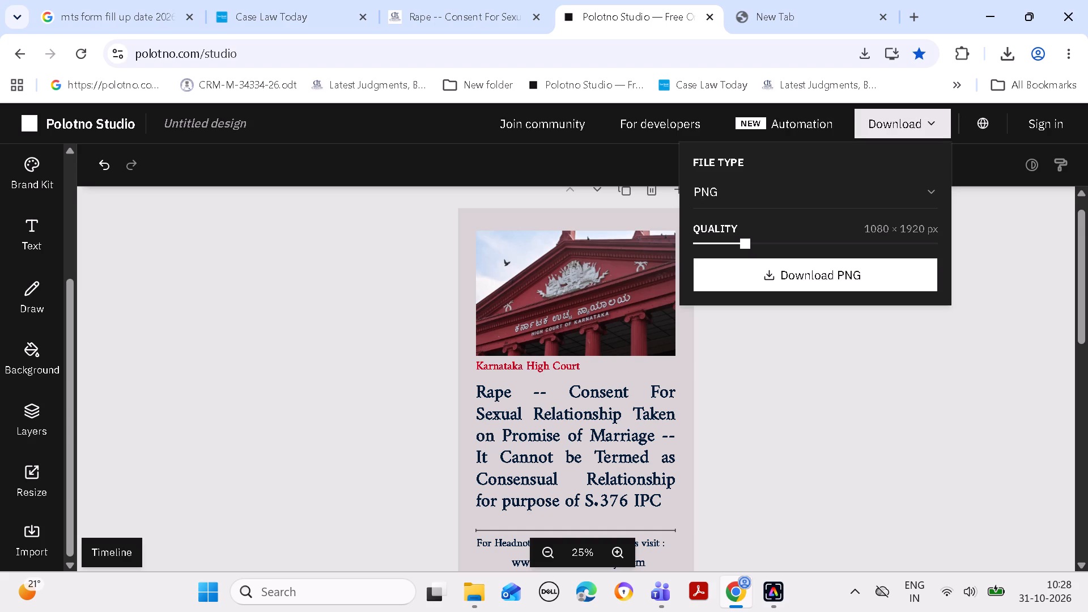
click(851, 266)
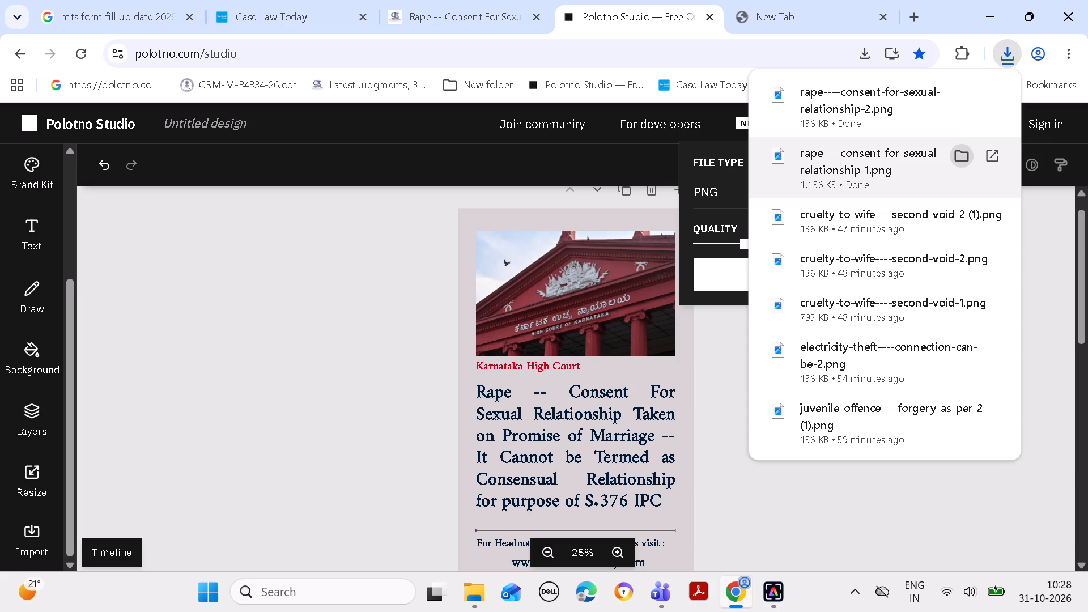
Open the downloaded PNG of the Karnataka High Court poster page in Photos and copy the image to the clipboard.
click(954, 153)
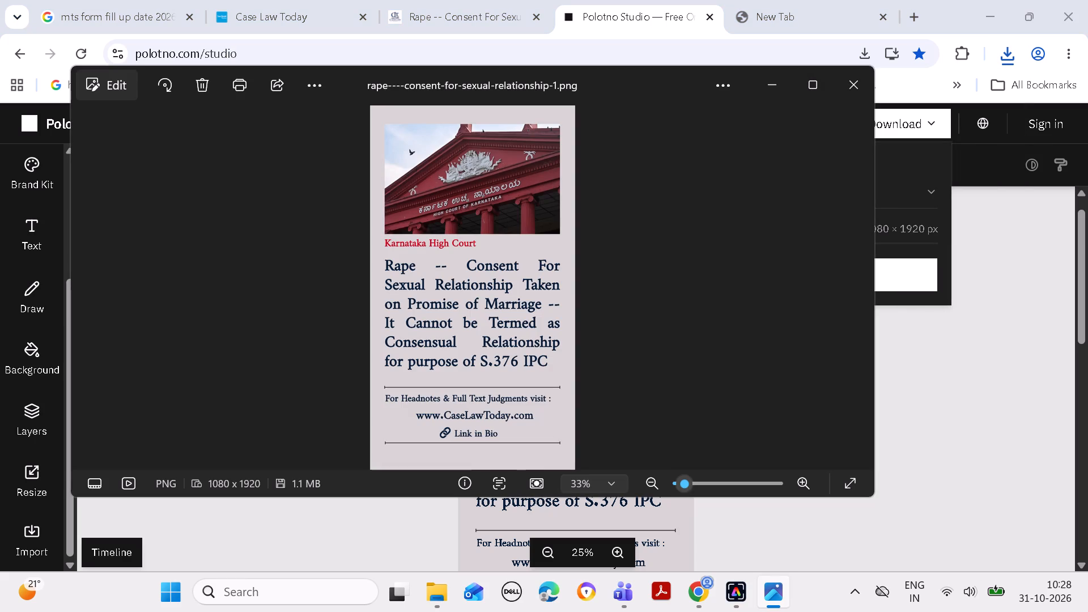
key(ctrl+c)
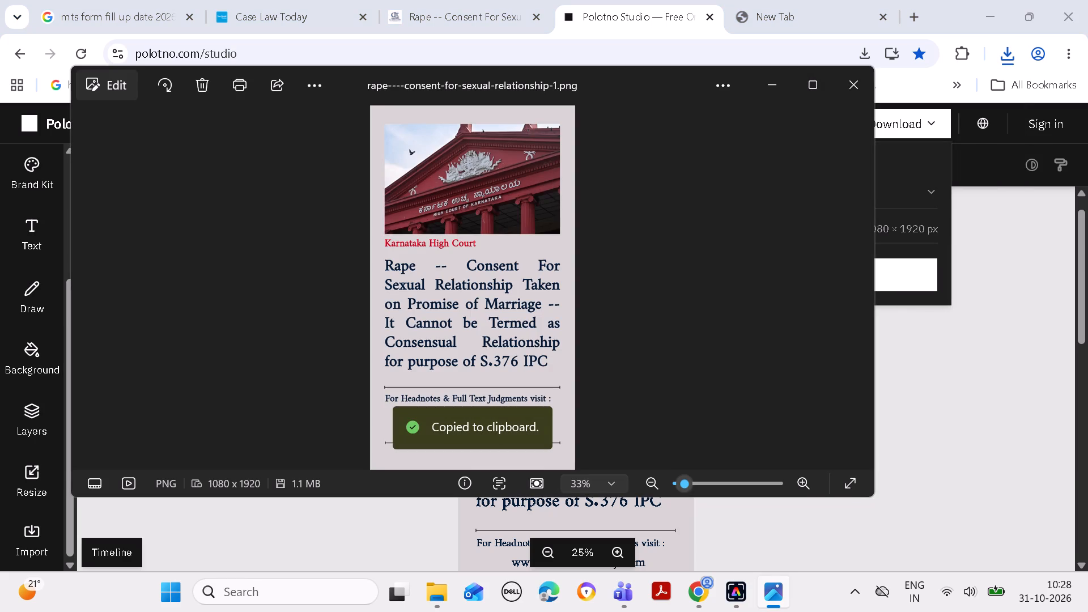
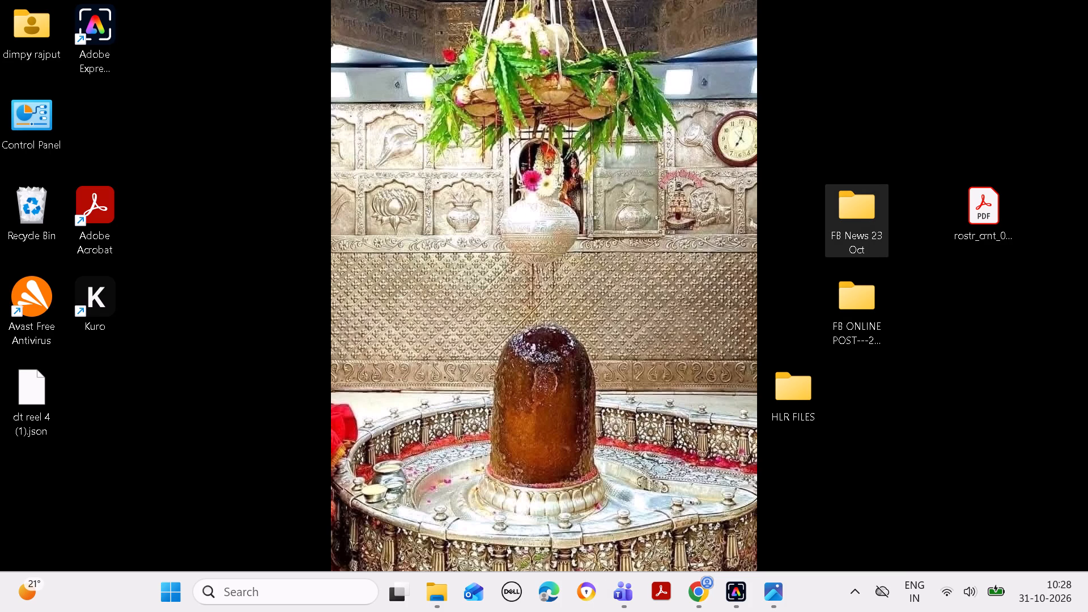
Paste the copied poster image into the FB NEWS-----31 OCT folder, reached from FB News 23 Oct through the nested 28, 29 and 30 OCT folders.
double_click(860, 203)
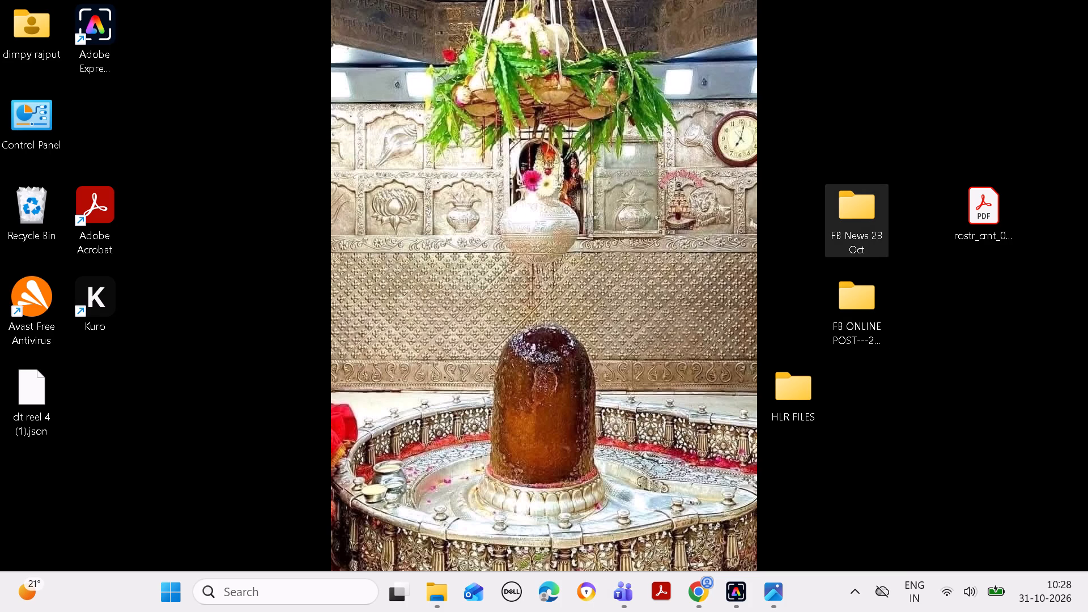
double_click(855, 207)
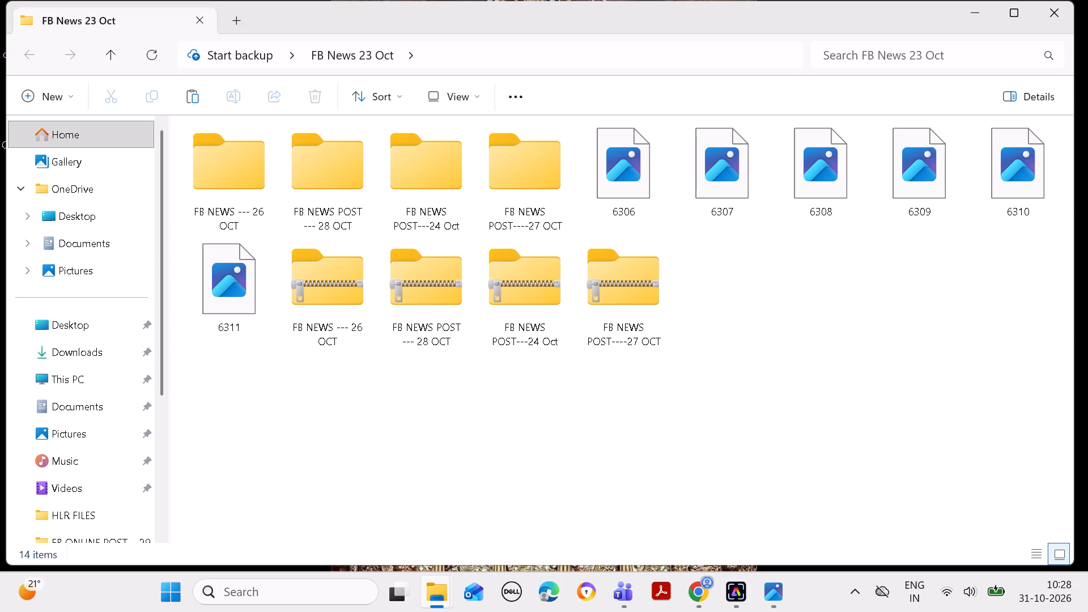
click(350, 188)
click(350, 184)
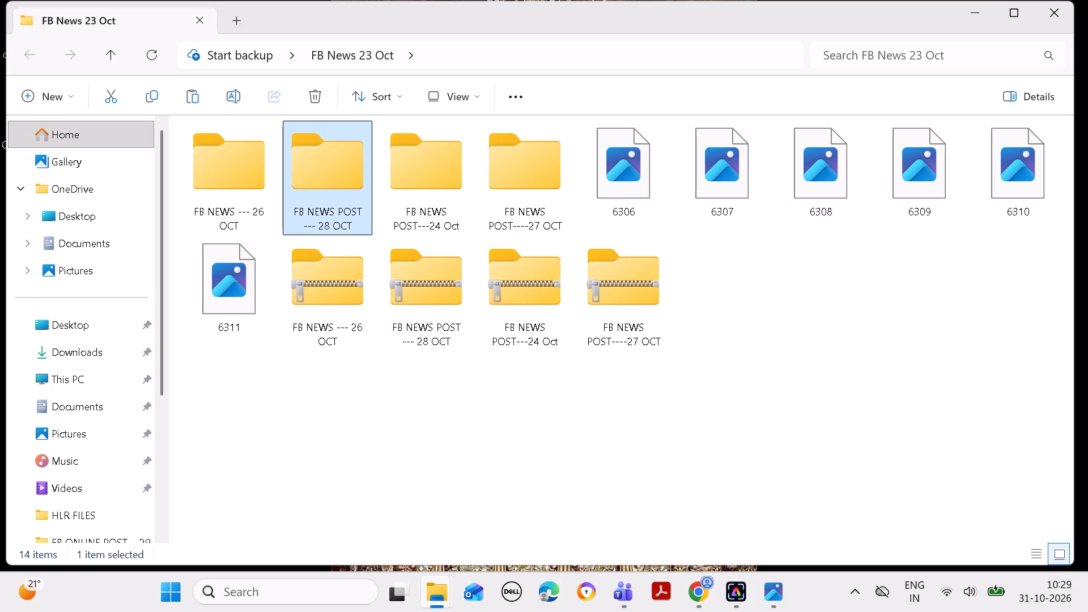
double_click(340, 175)
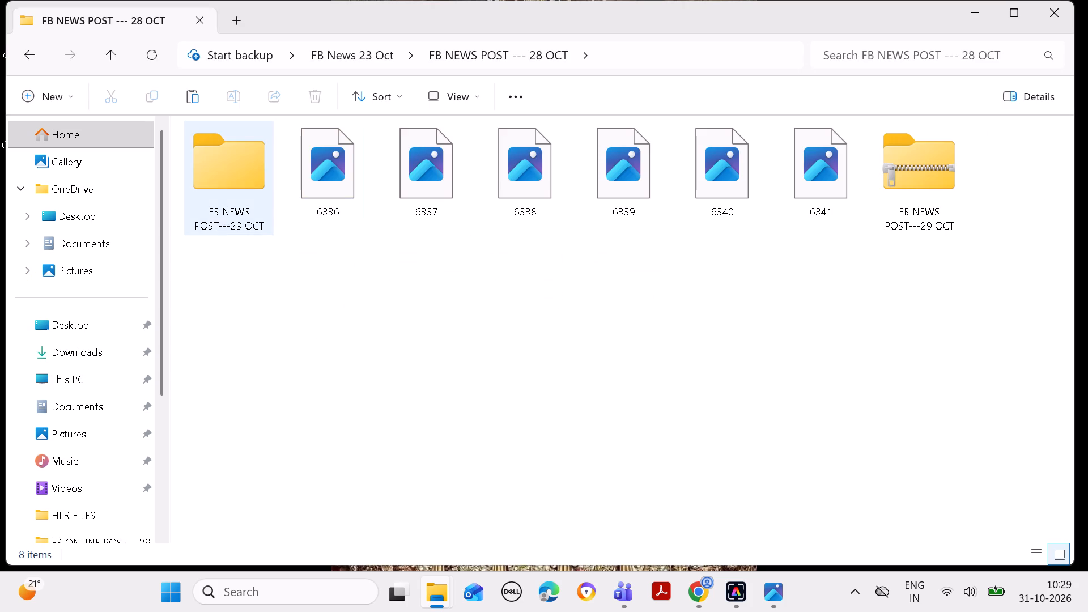
double_click(238, 188)
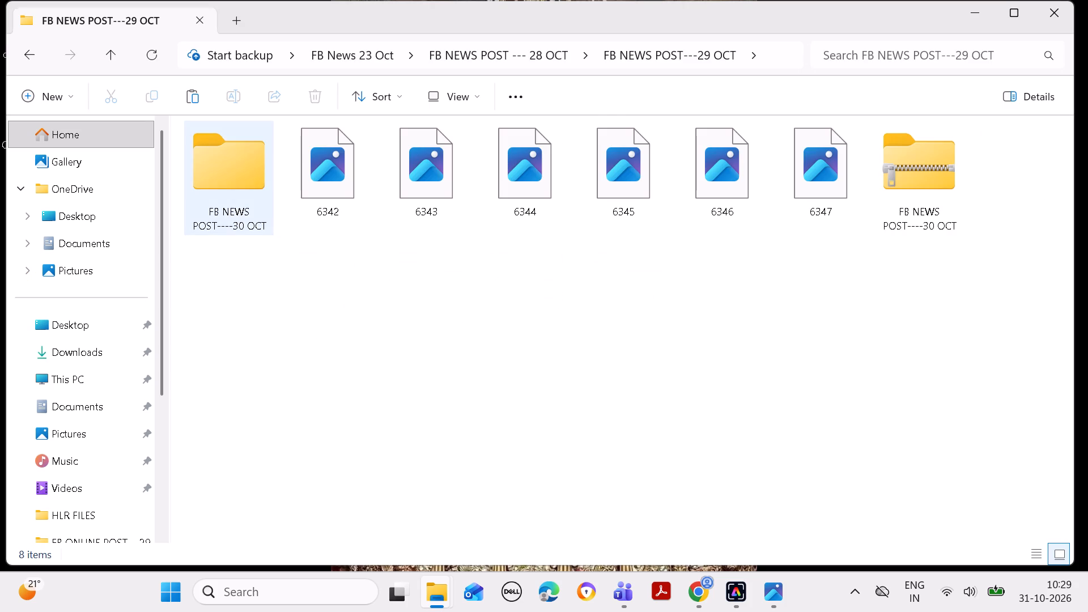
double_click(246, 198)
double_click(248, 191)
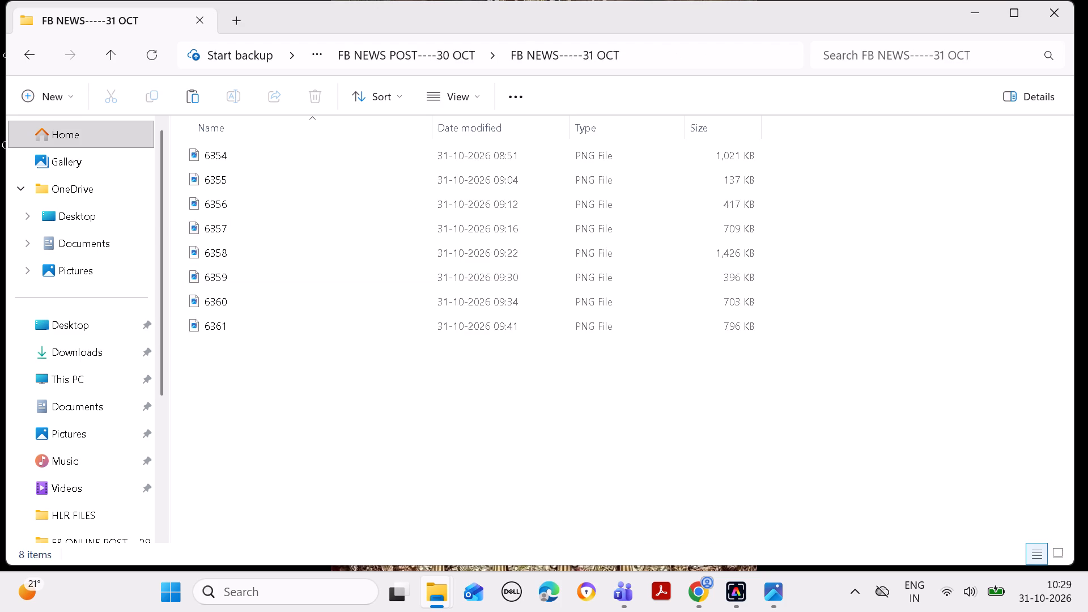
key(ctrl+v)
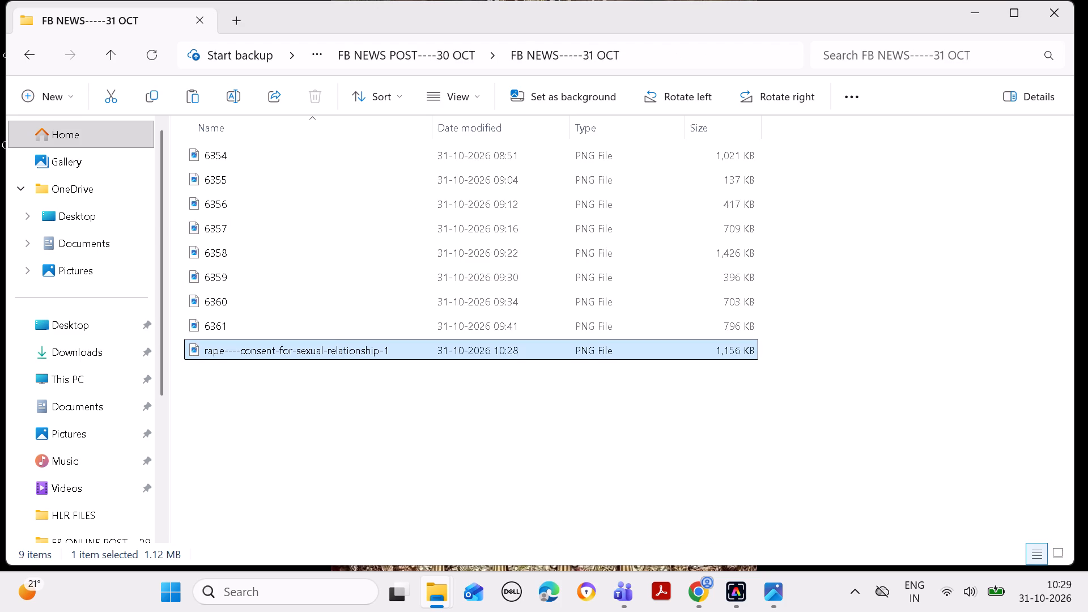
Open the pasted rape----consent-for-sexual-relationship-1 file's name for editing and clear it.
right_click(352, 350)
click(494, 25)
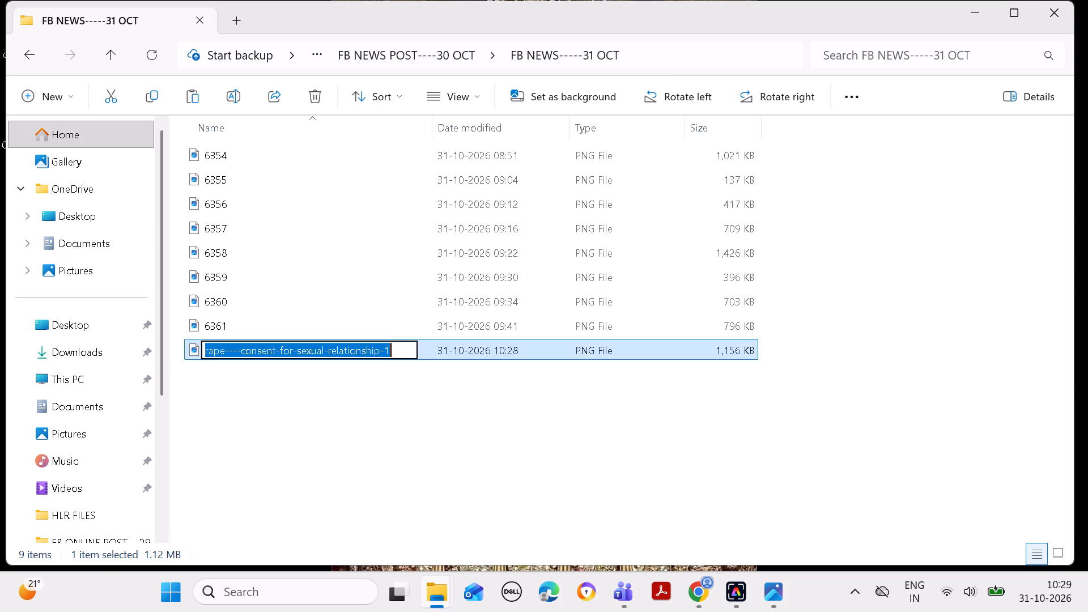
key(BackSpace)
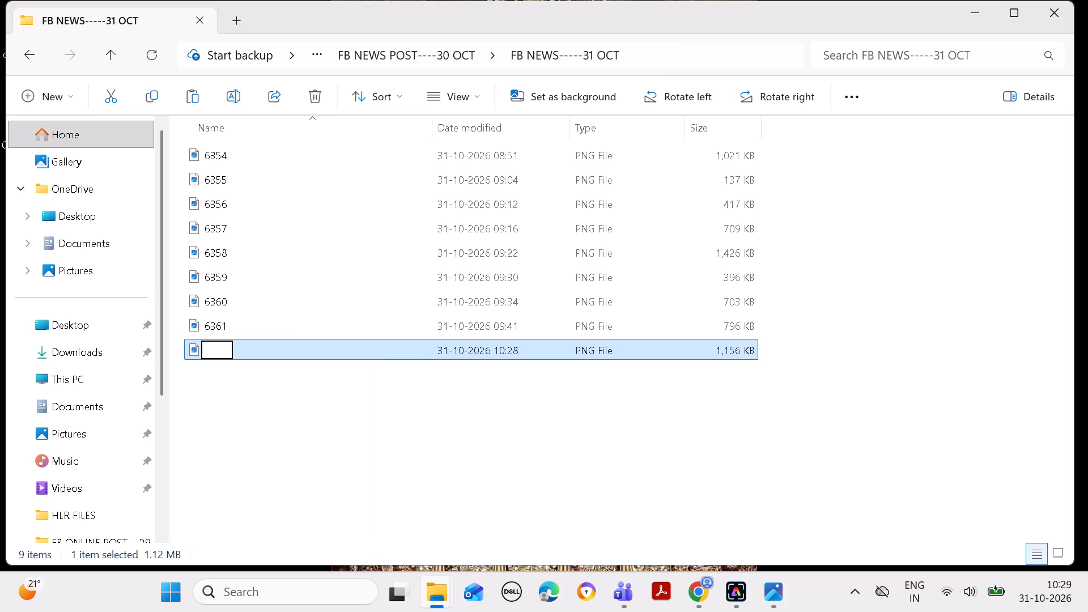
Rename the exported poster PNG in the FB NEWS-----31 OCT folder as 6362.
text(63)
key(6)
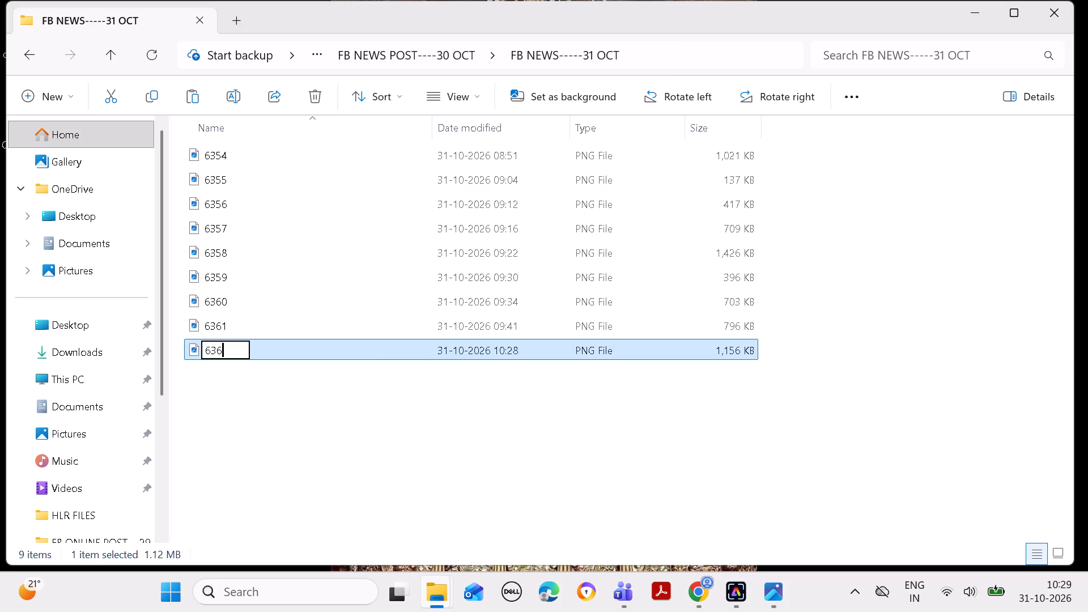
key(2)
key(Return)
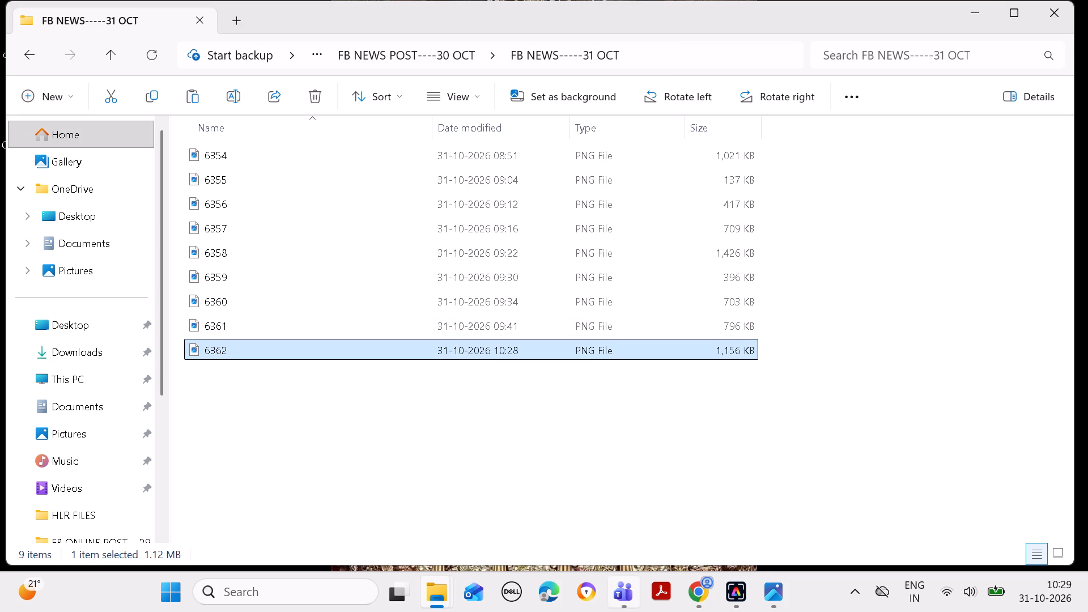
Switch to Chrome and open news item 6363 from the Case Law Today admin news list for editing.
click(700, 603)
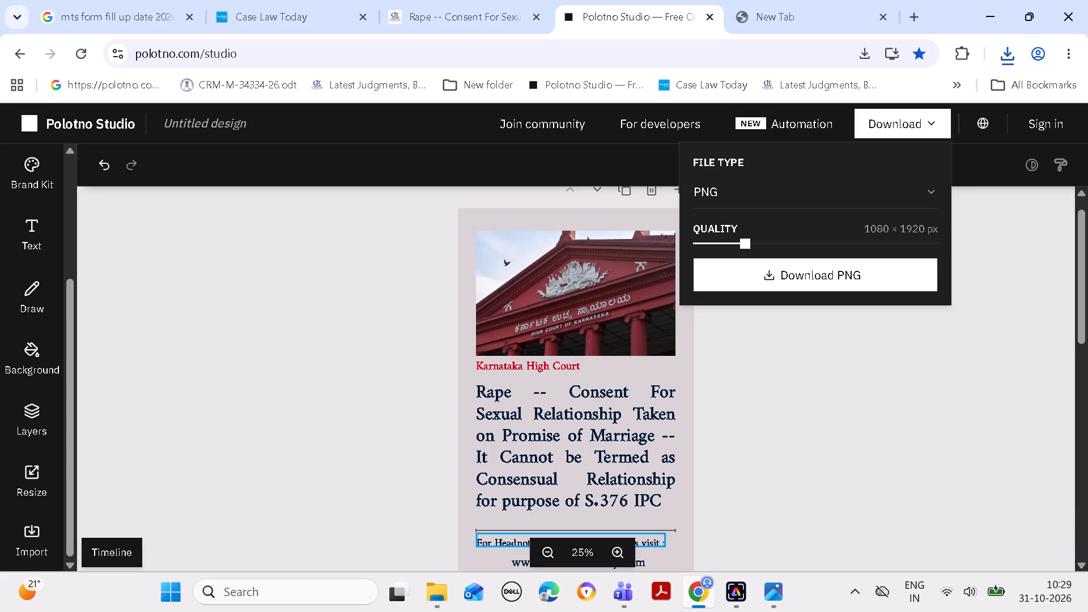
click(279, 7)
scroll(282, 262, up, 3)
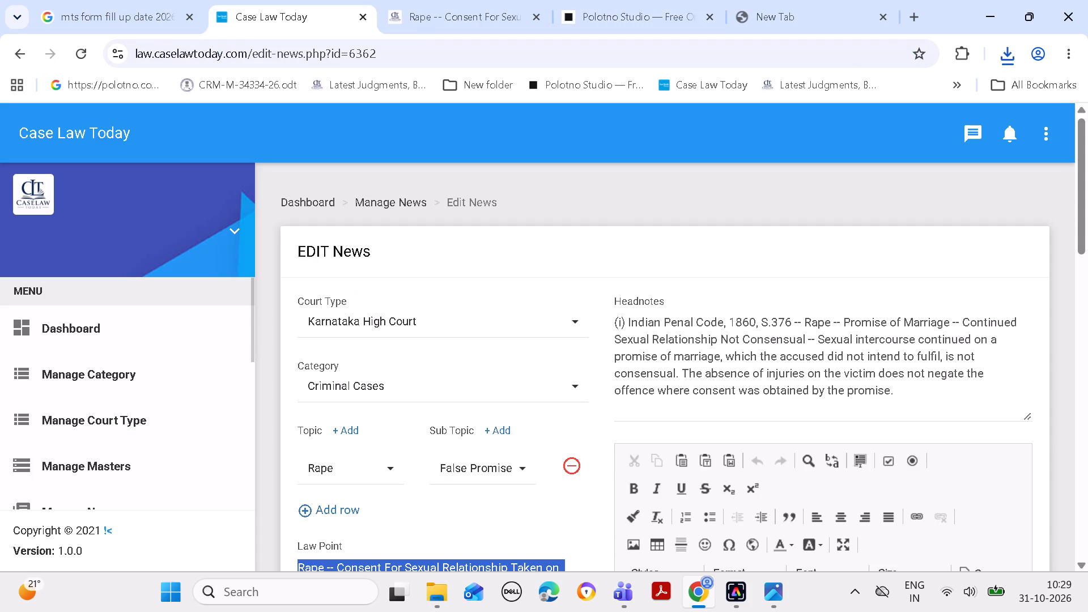
click(23, 48)
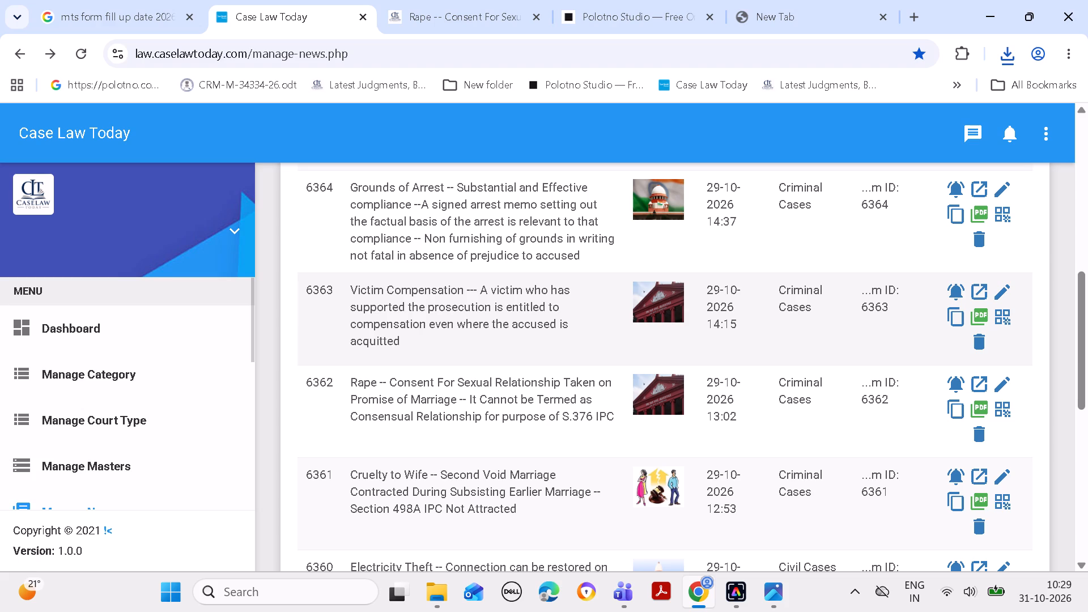
click(1004, 291)
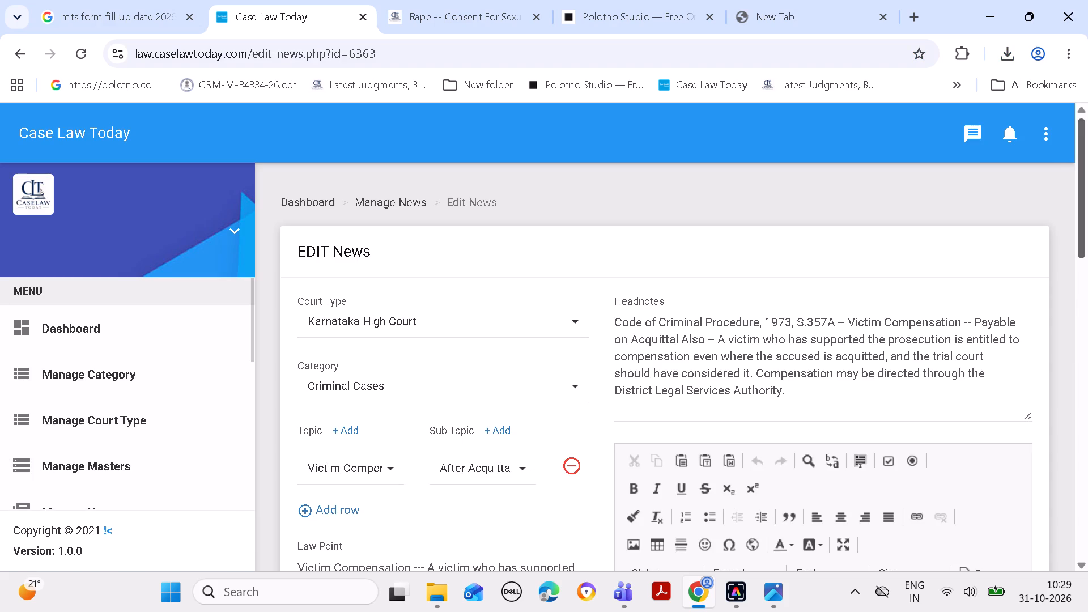
drag(1087, 170, 1087, 331)
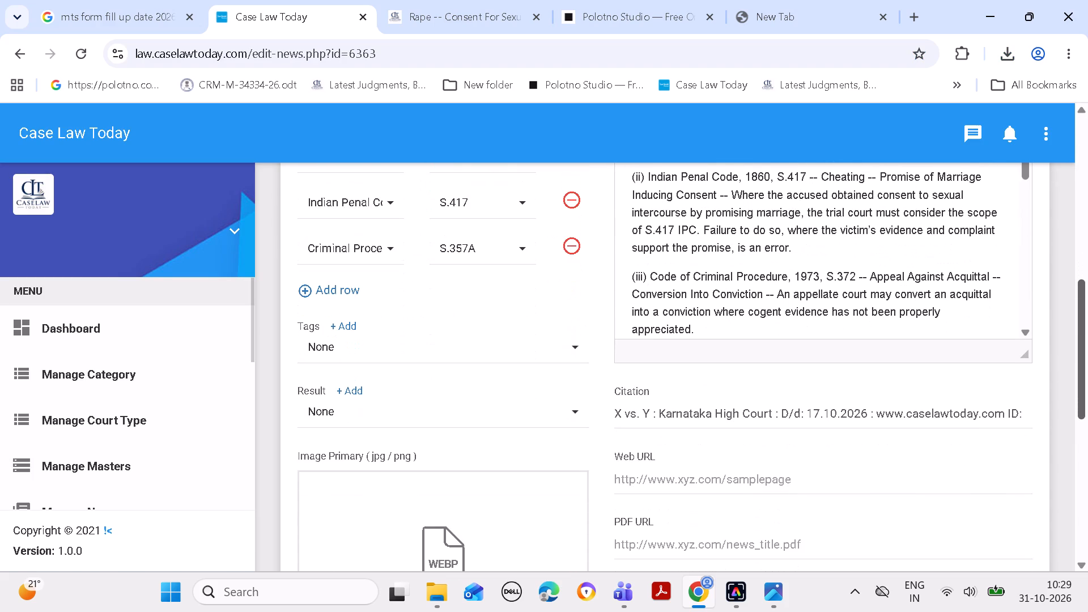
drag(1087, 331, 1087, 146)
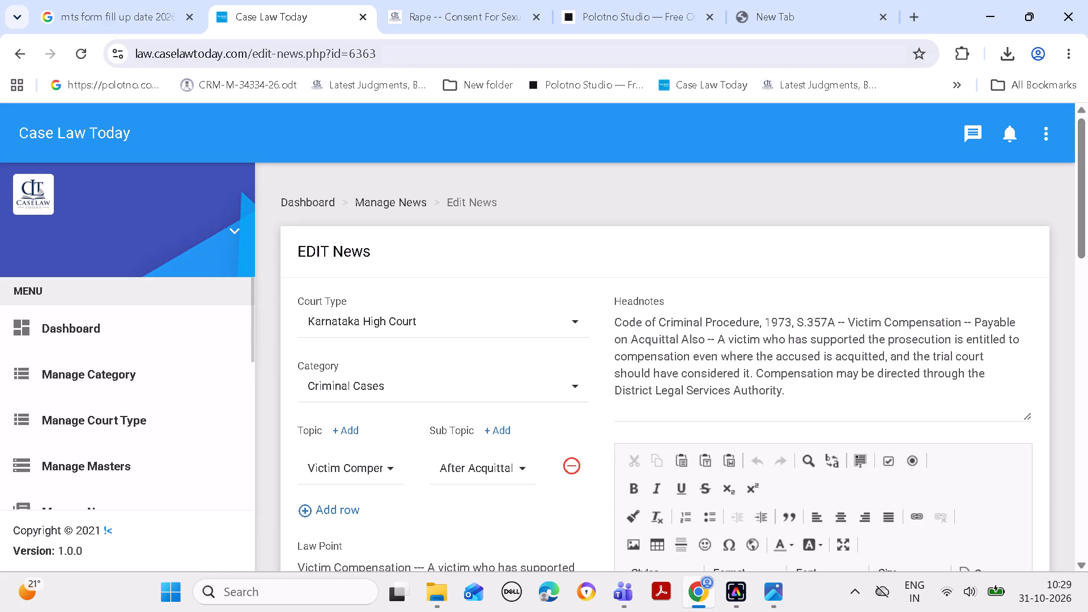
Copy the ID 6363 from the edit page address, search caselawtoday.com for it and open the matching Victim Compensation article.
drag(350, 50, 389, 57)
key(ctrl+c)
click(477, 6)
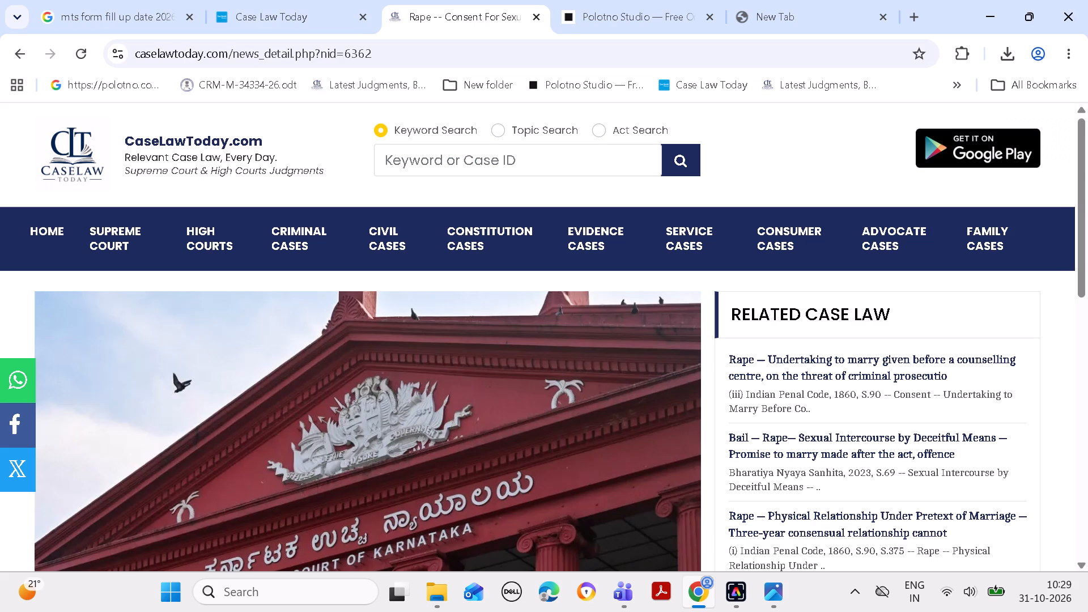
click(513, 150)
key(ctrl+v)
click(685, 162)
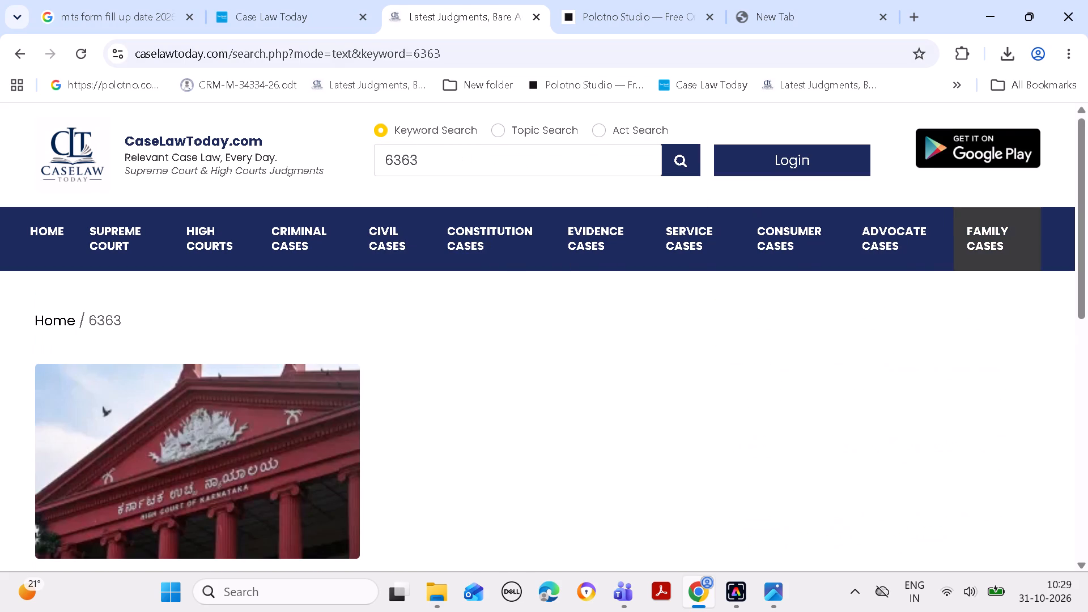
drag(1087, 271, 1086, 337)
click(237, 443)
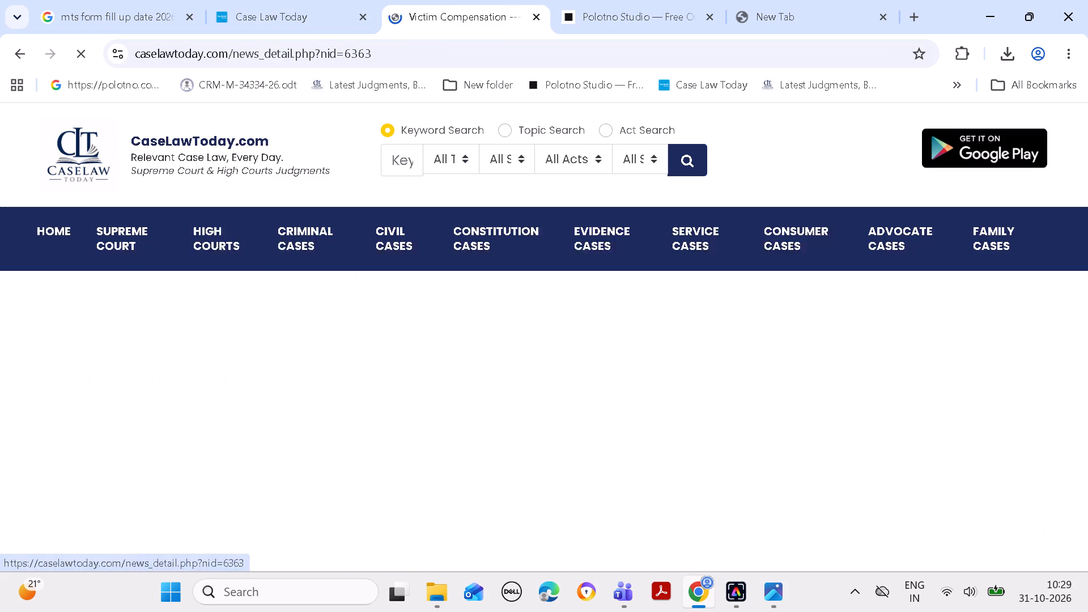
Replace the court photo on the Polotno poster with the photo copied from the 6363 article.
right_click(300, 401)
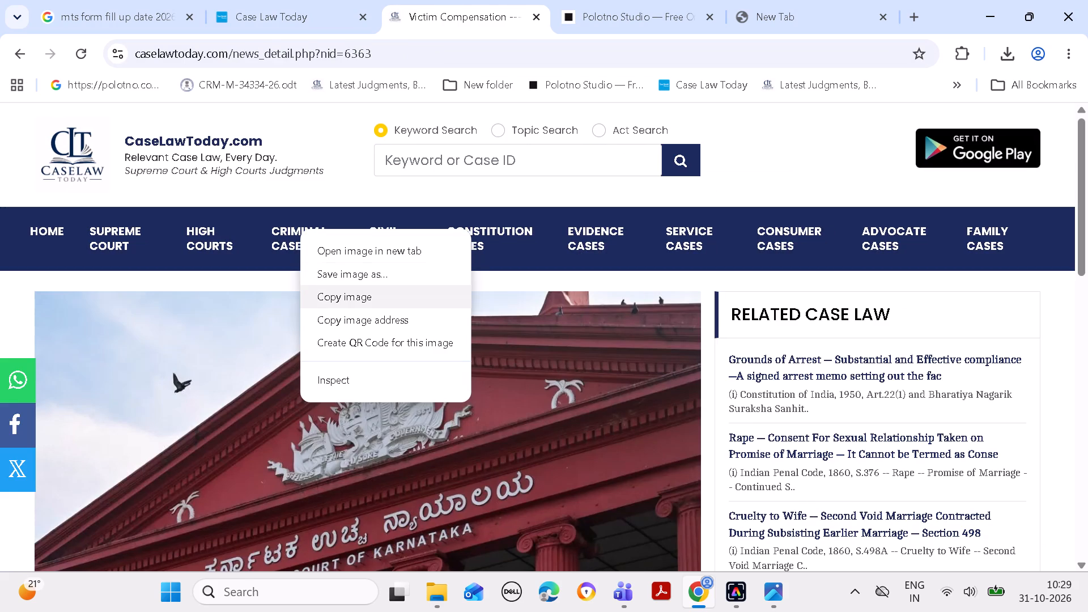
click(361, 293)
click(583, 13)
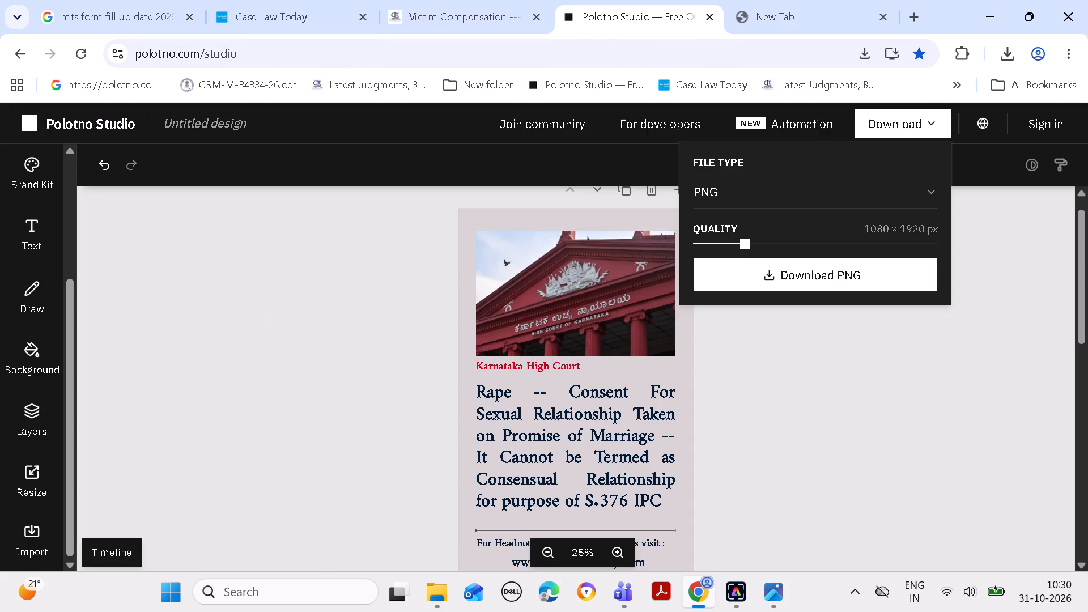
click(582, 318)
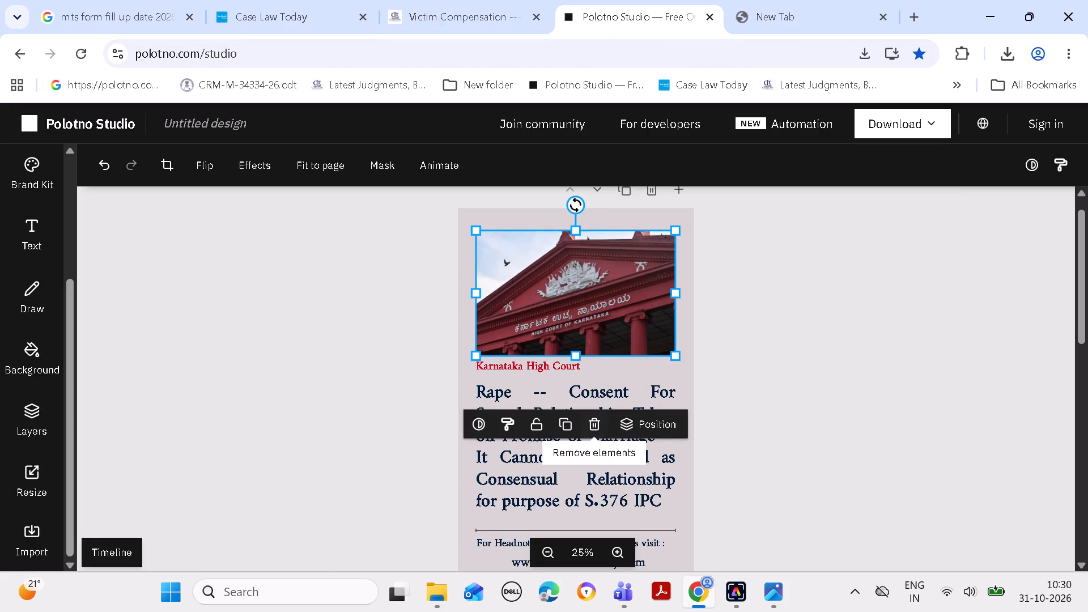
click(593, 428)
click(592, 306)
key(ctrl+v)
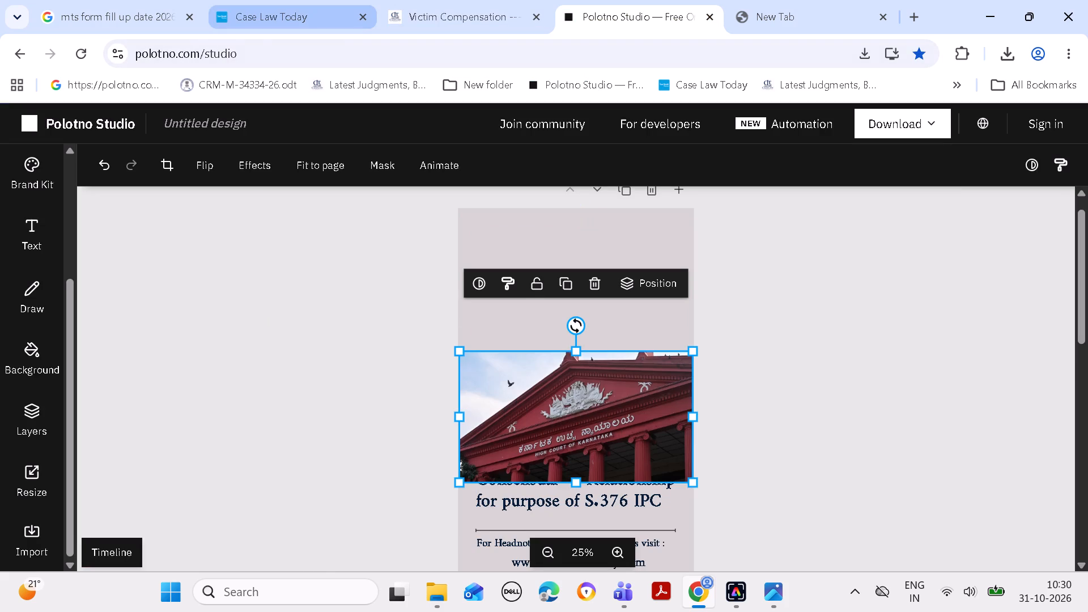
Copy the ID 6363 from the edit page again and repeat the keyword search for it on caselawtoday.com.
click(260, 18)
click(443, 18)
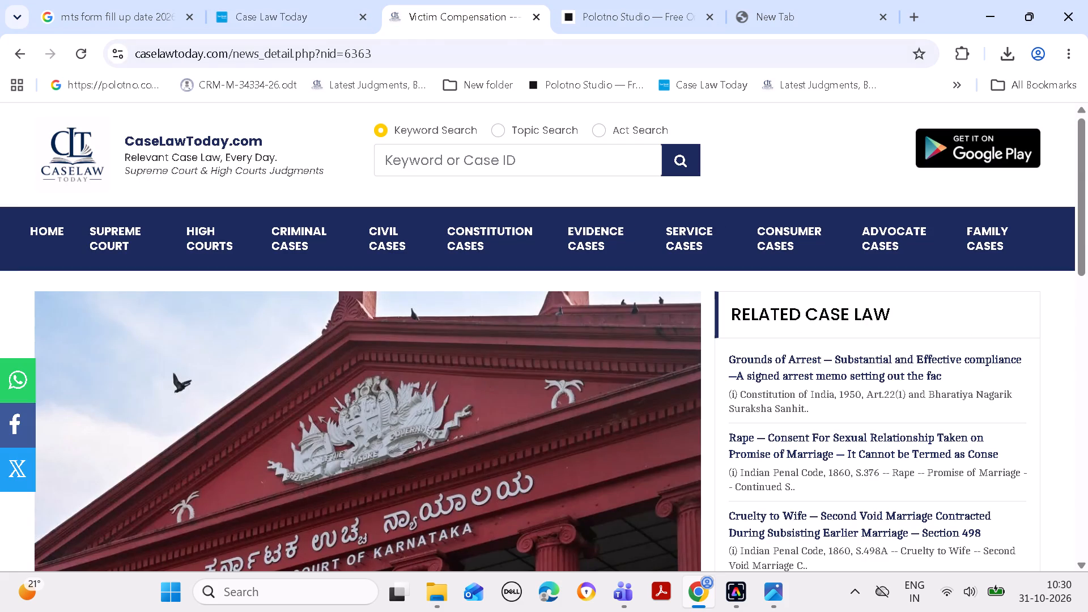
click(493, 165)
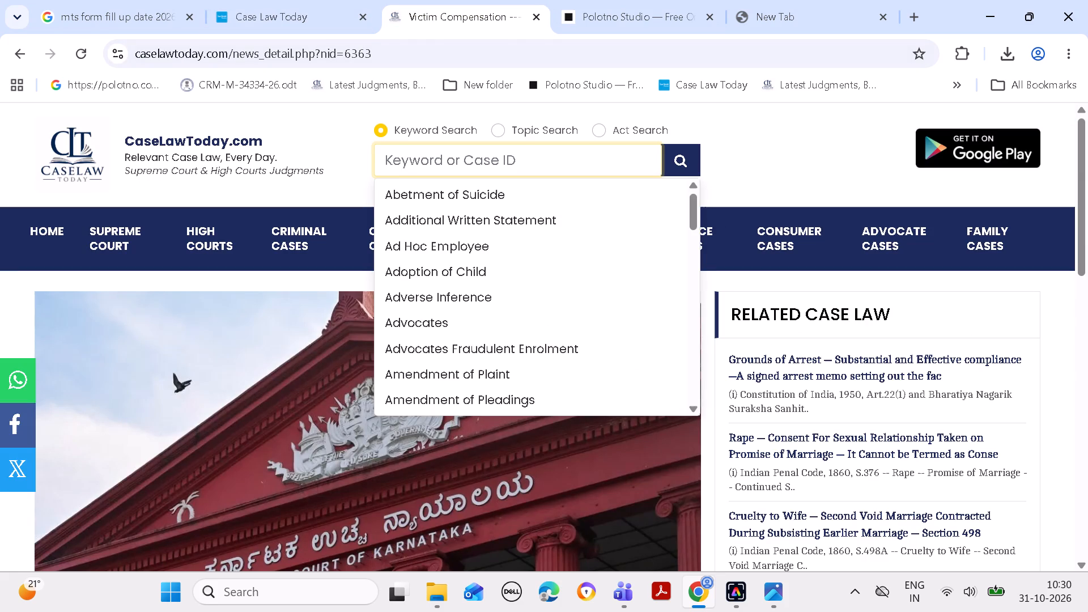
key(ctrl+v)
click(15, 53)
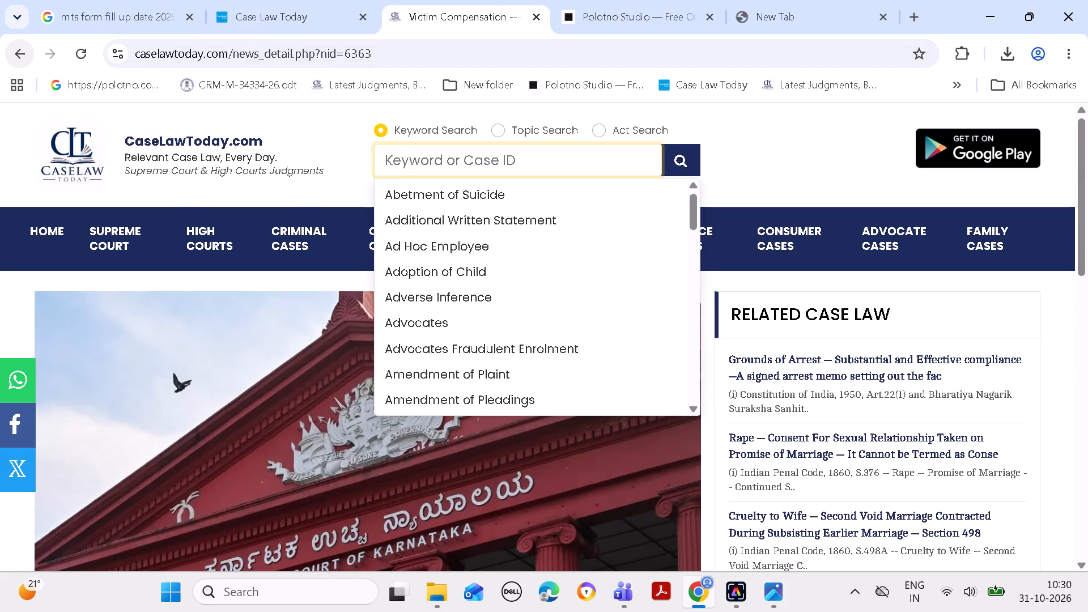
click(257, 16)
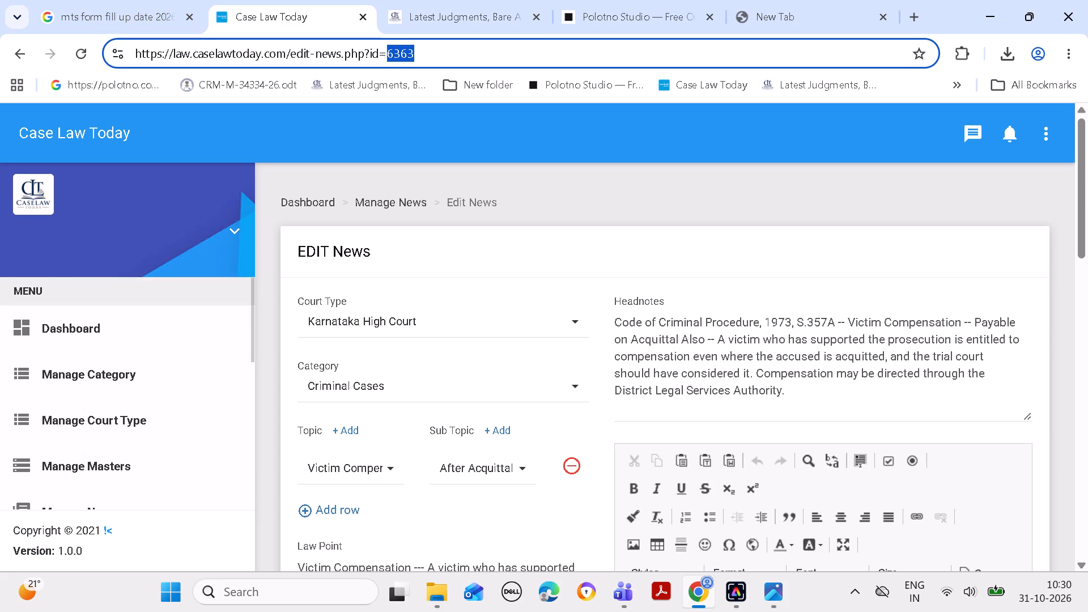
key(ctrl+c)
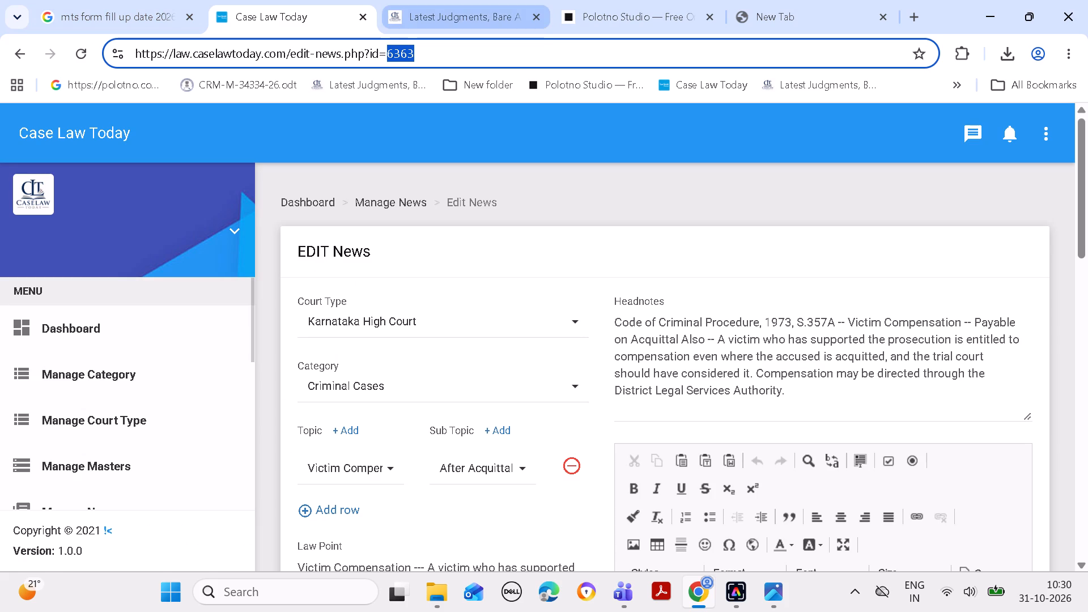
click(478, 14)
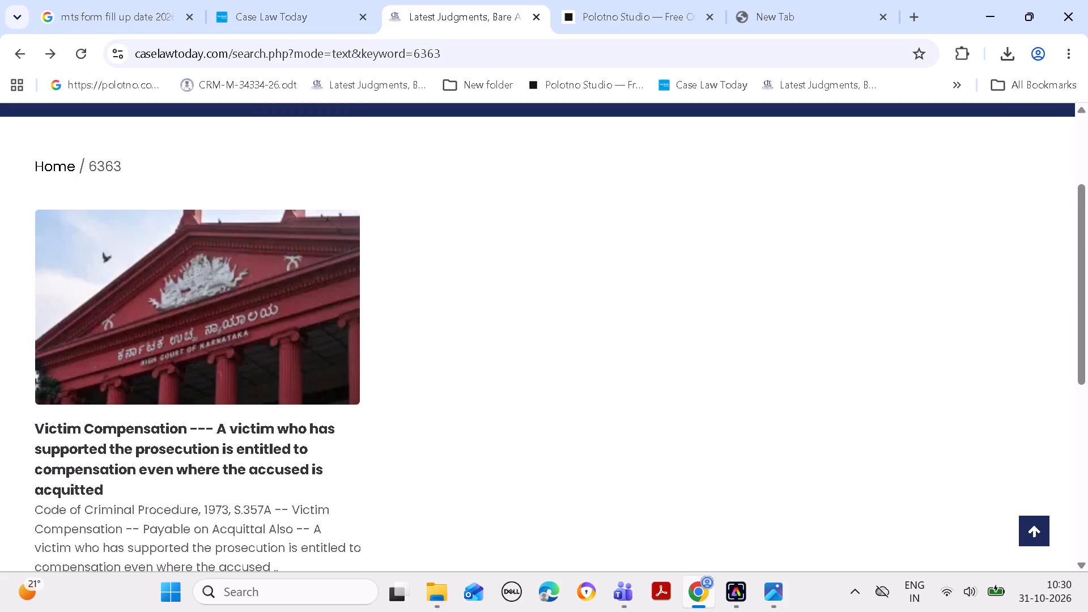
click(19, 51)
click(490, 154)
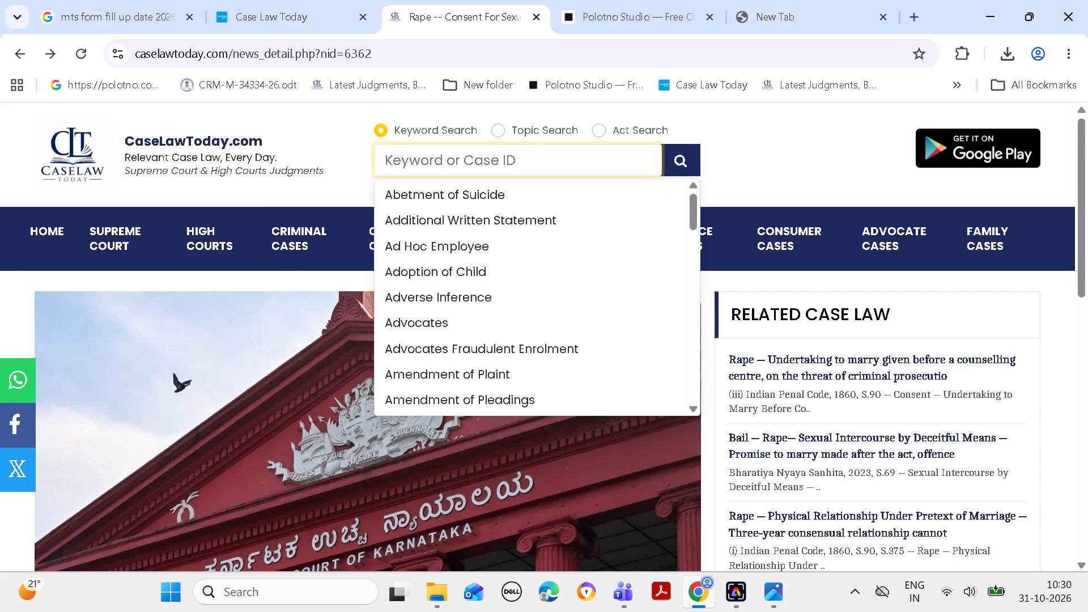
key(ctrl+v)
click(675, 169)
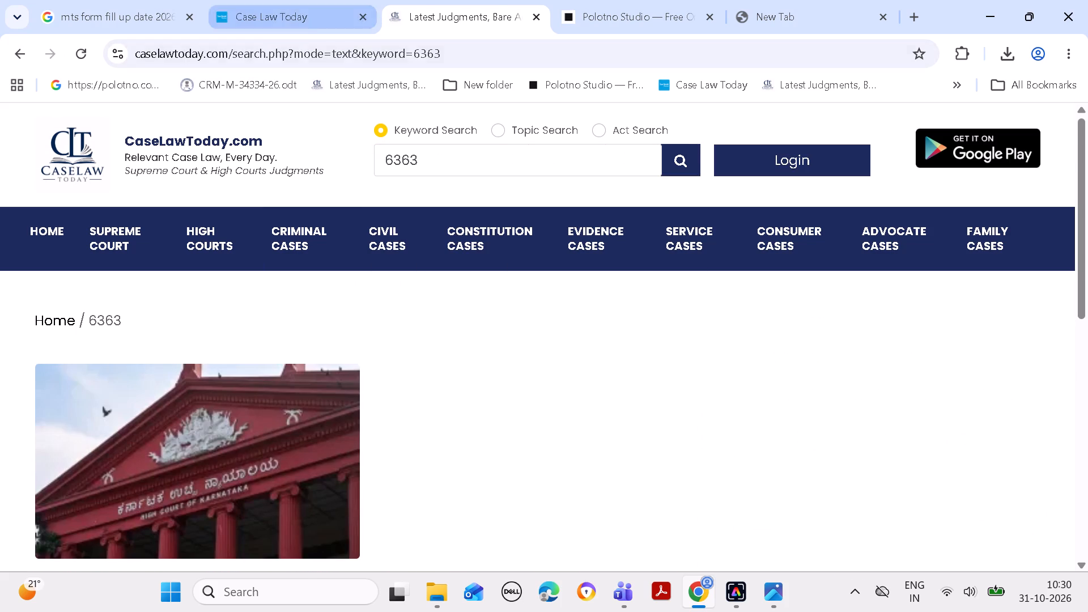
Return the Case Law Today admin page from item 6363 to the news list.
click(248, 15)
click(23, 43)
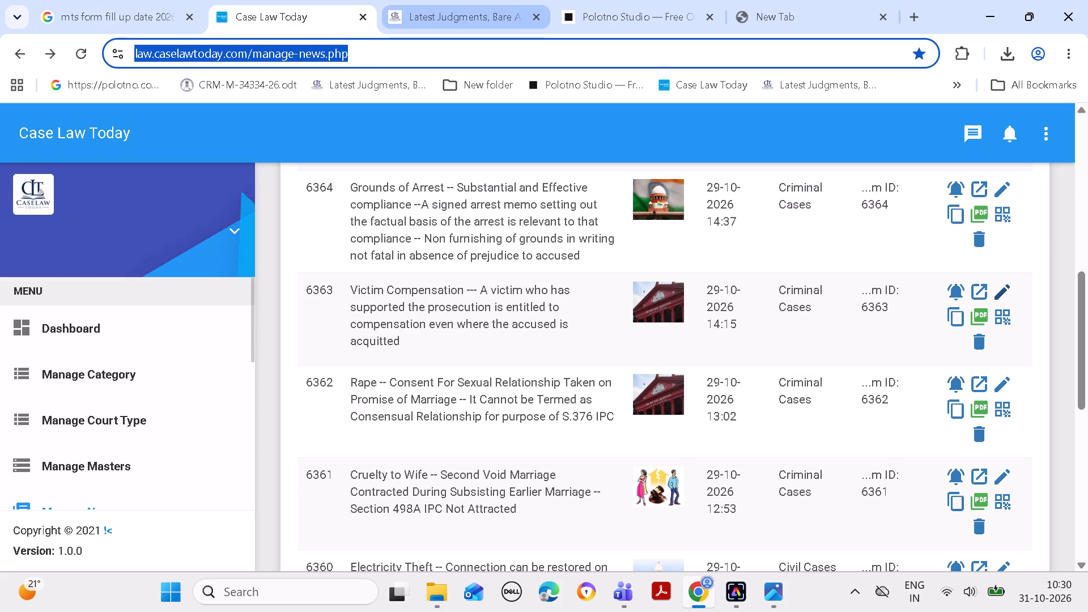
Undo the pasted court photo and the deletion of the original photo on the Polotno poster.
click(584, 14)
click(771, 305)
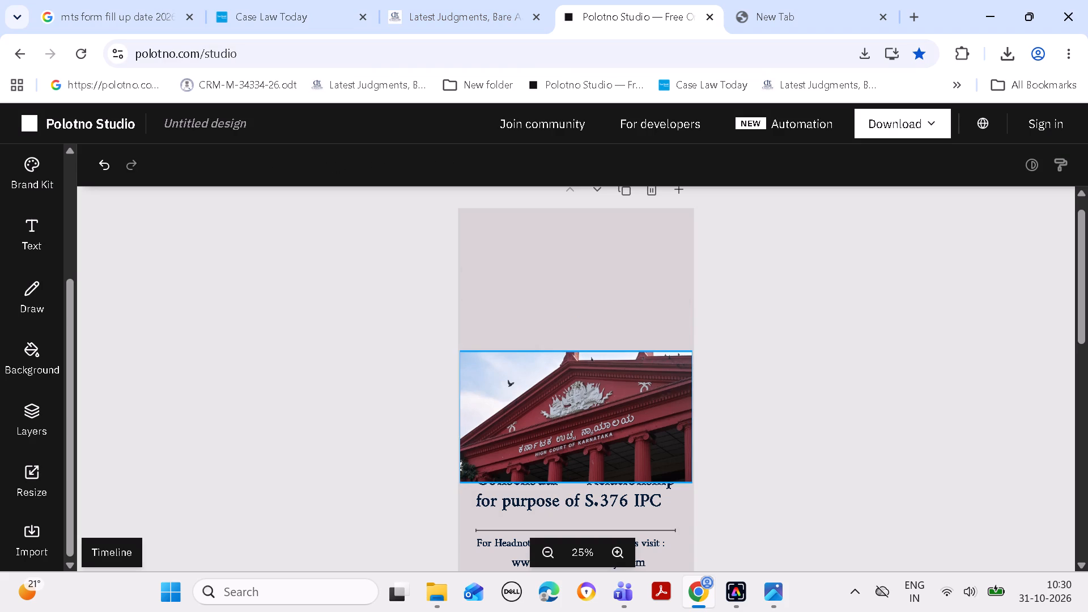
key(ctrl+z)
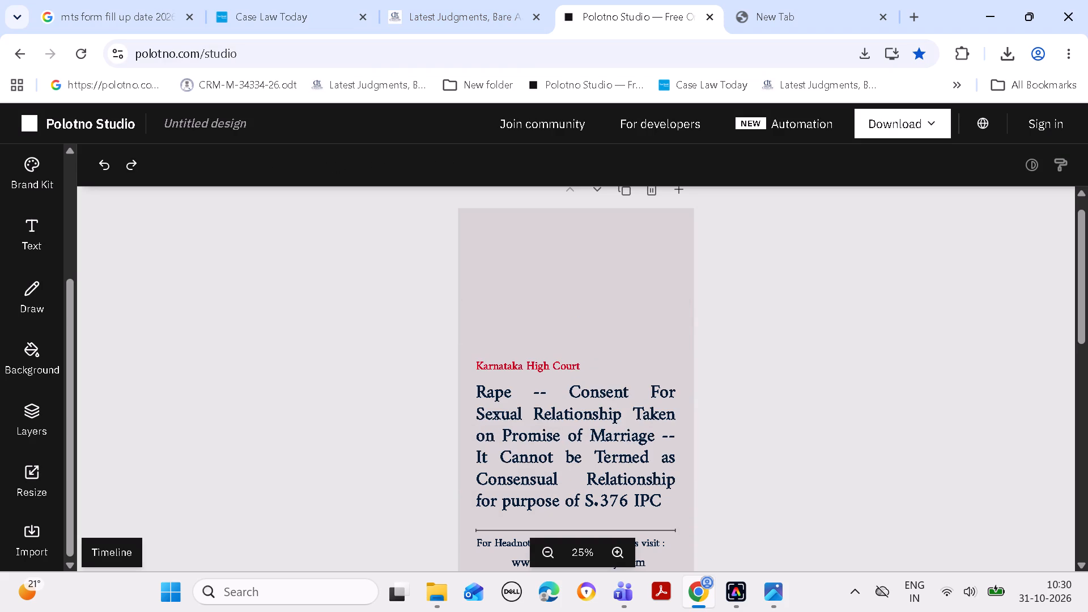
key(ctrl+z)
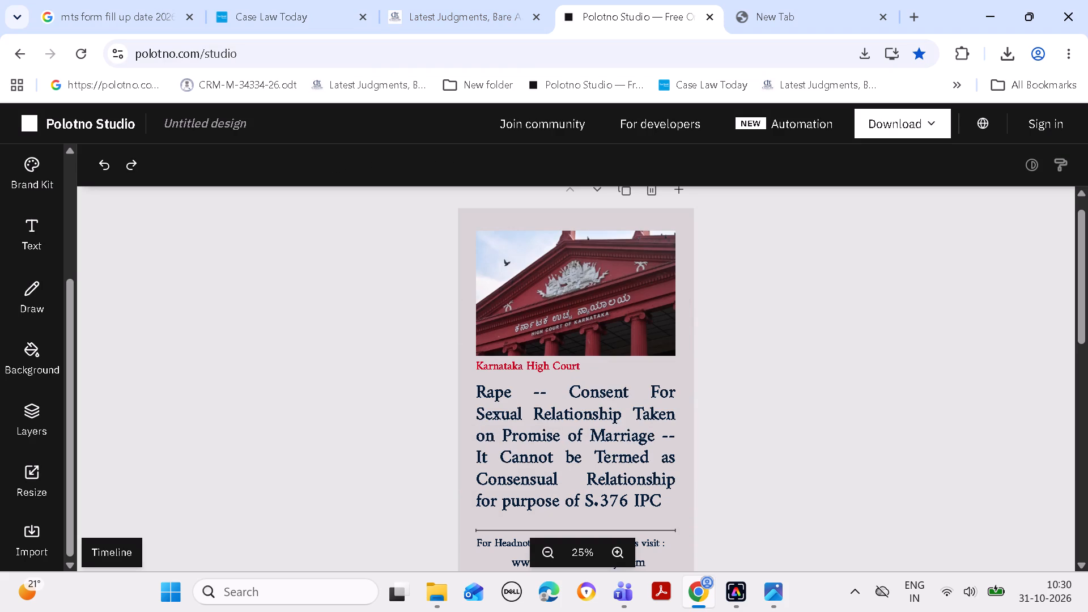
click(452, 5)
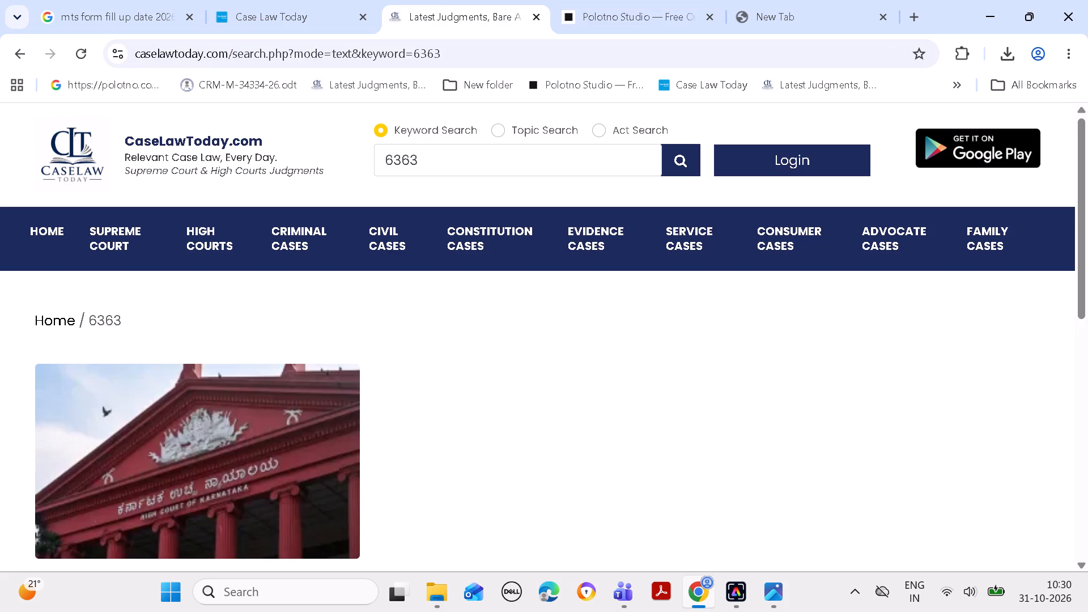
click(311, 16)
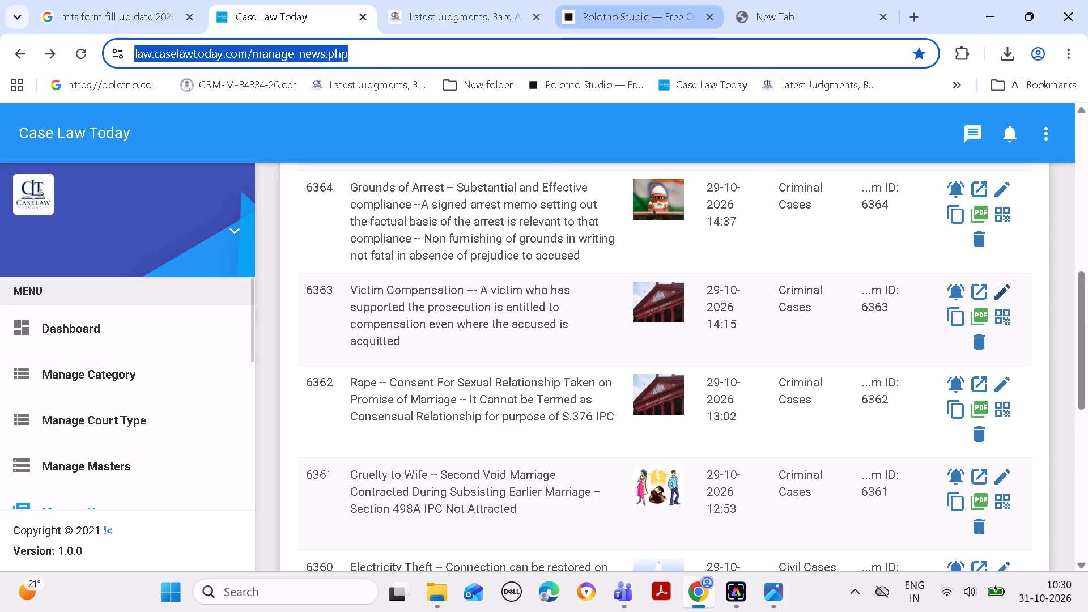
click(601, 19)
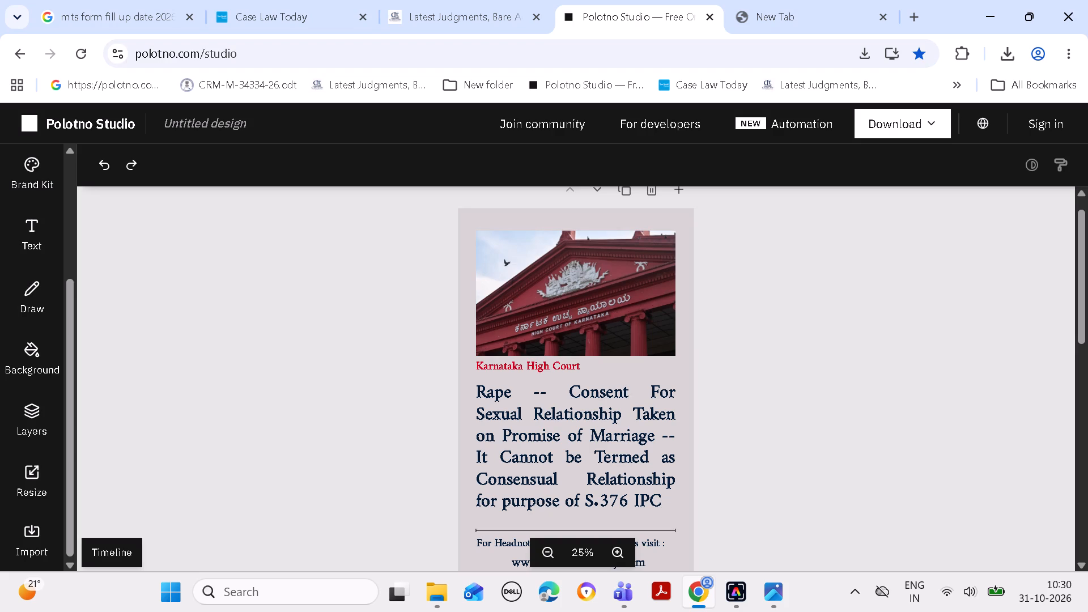
Open news item 6363 for editing on the Case Law Today admin page and copy its full Law Point text.
click(258, 7)
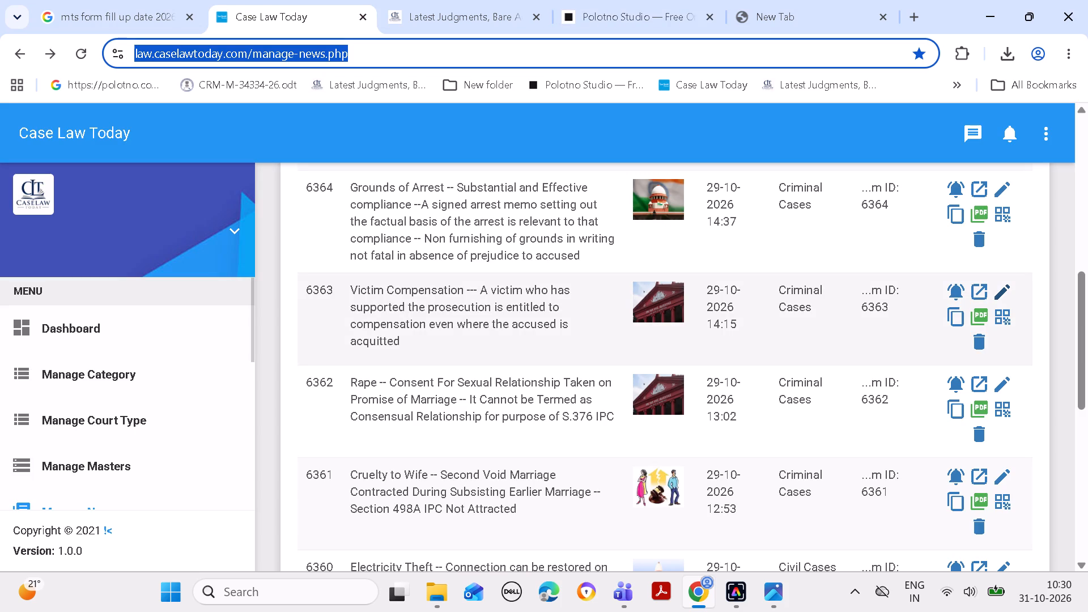
click(1000, 286)
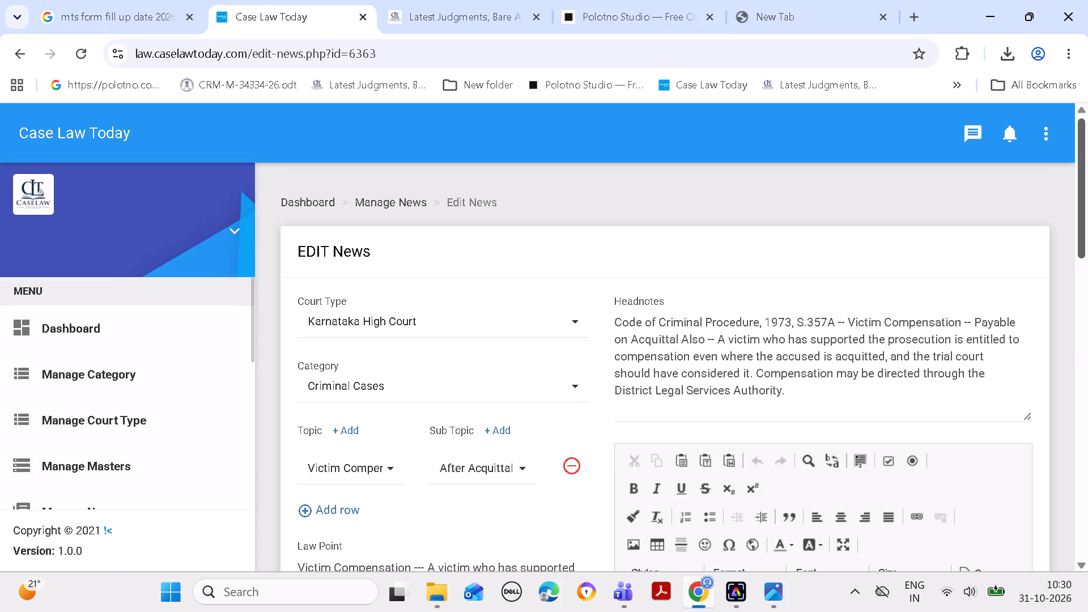
drag(1087, 172, 1086, 245)
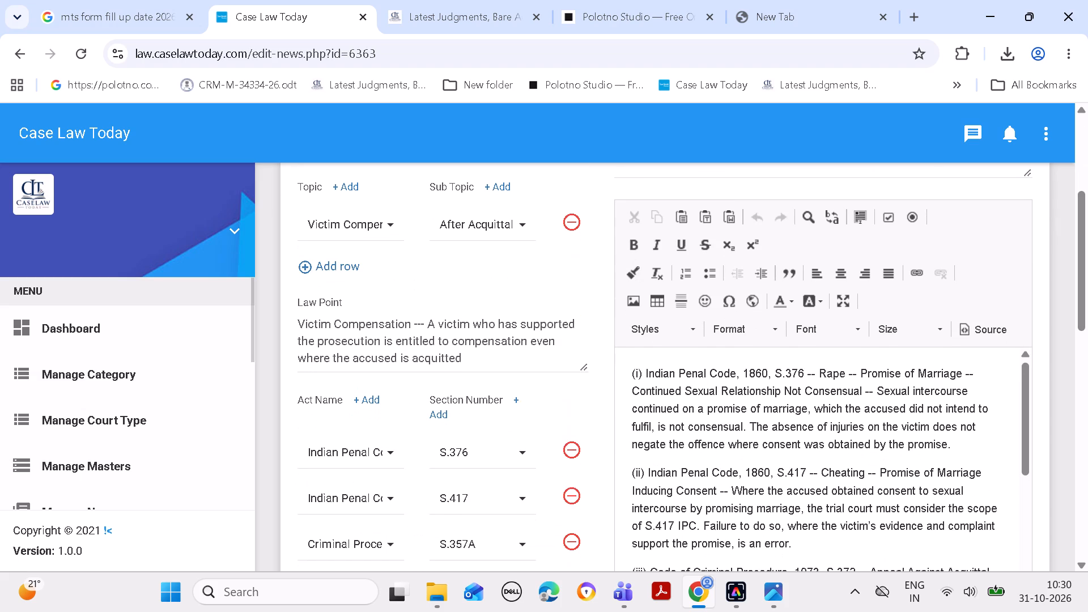
click(299, 324)
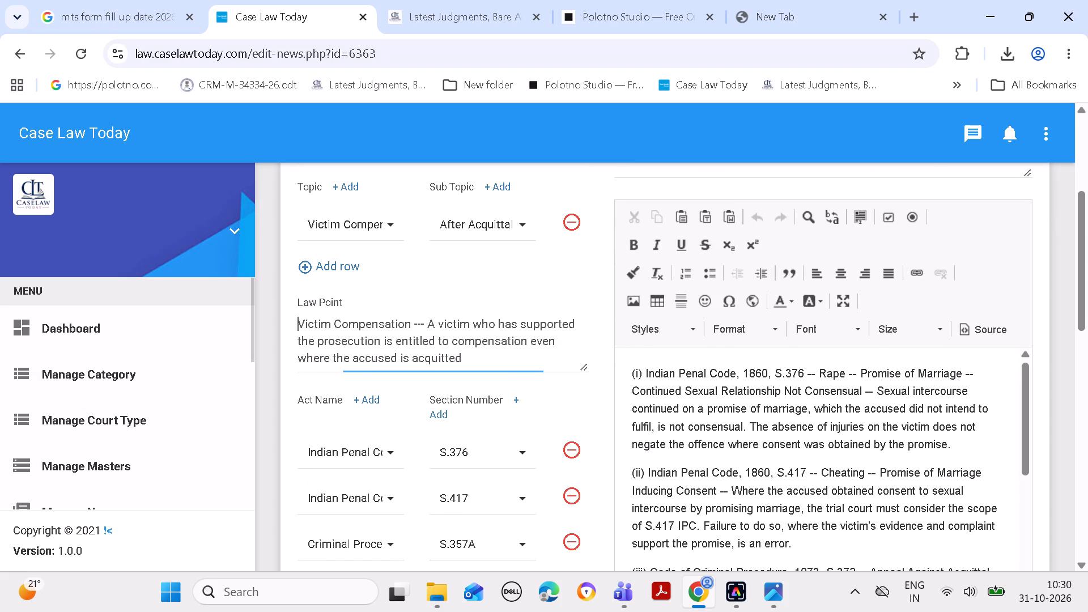
key(ctrl+a)
key(ctrl+c)
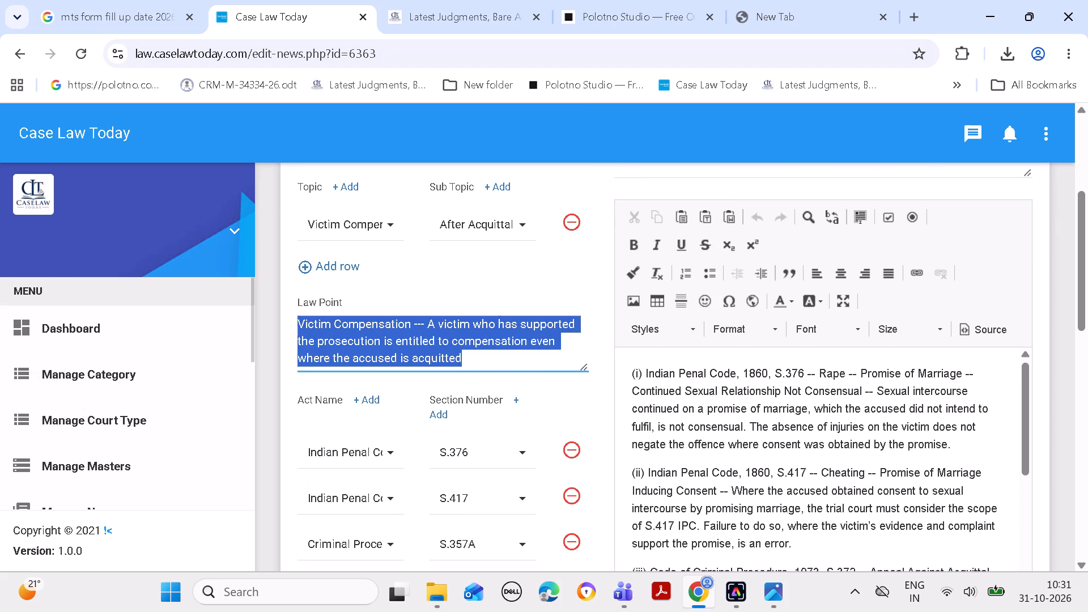
Replace the headline text on the Polotno poster with the copied Victim Compensation law point.
click(630, 15)
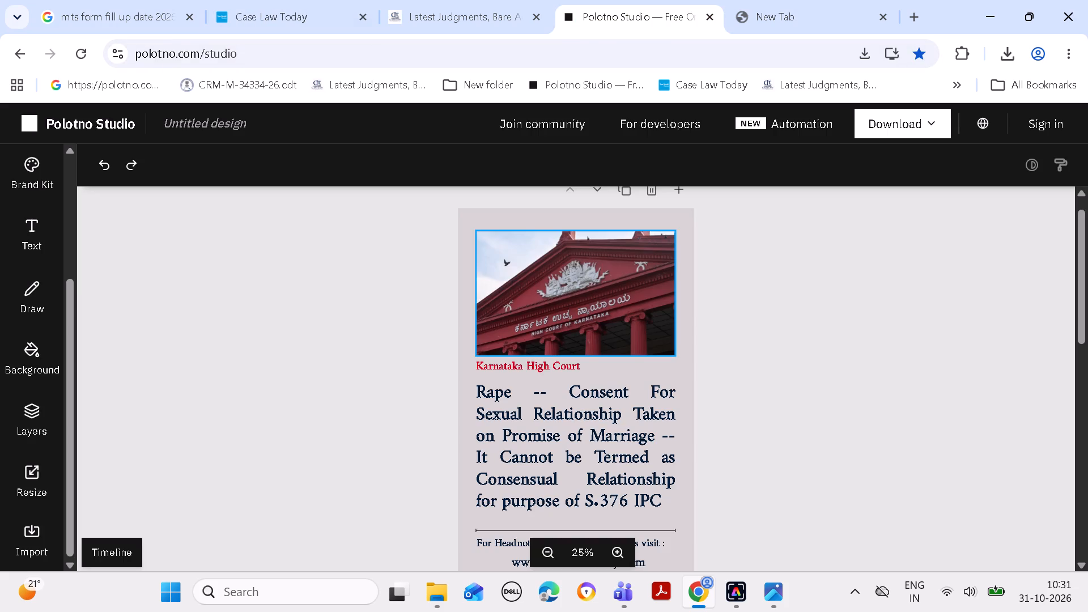
double_click(593, 446)
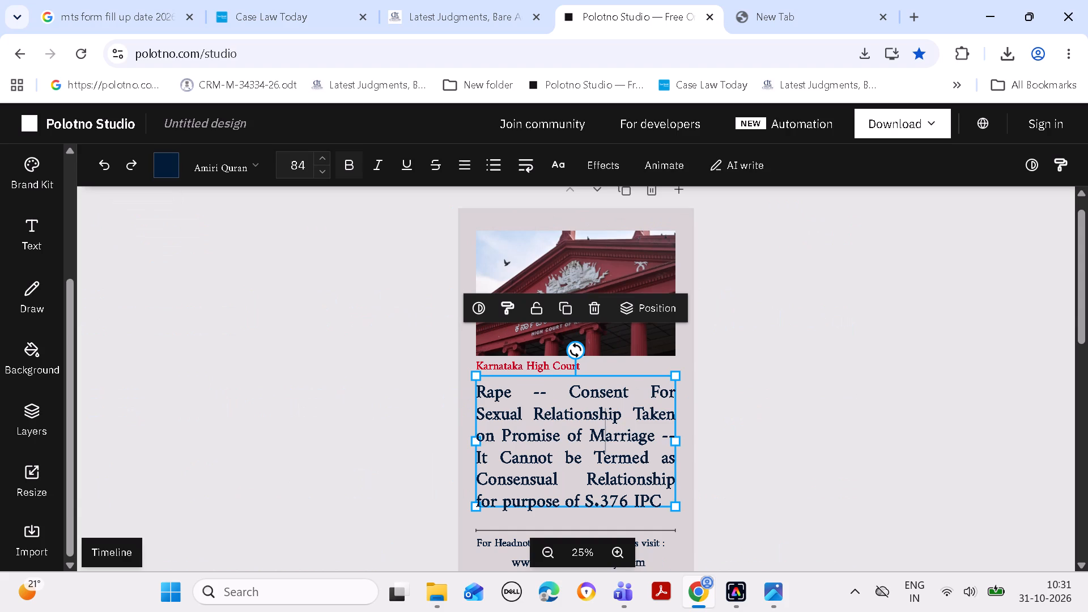
key(ctrl+a)
key(ctrl+v)
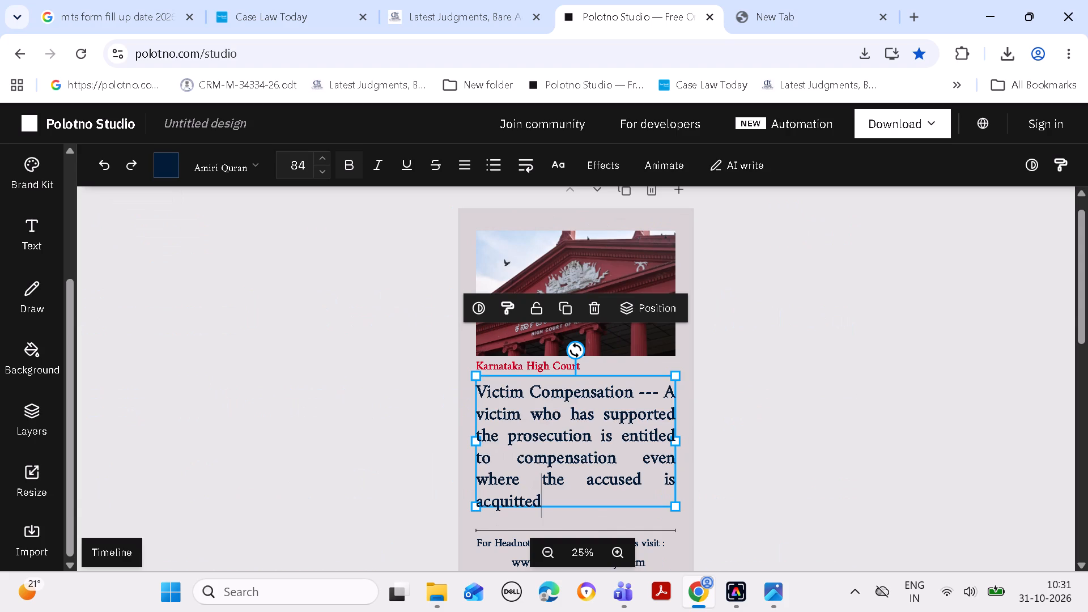
Adjust the headline's font size to fit above the divider line, trying 89 and 86 before settling on 85.
click(324, 158)
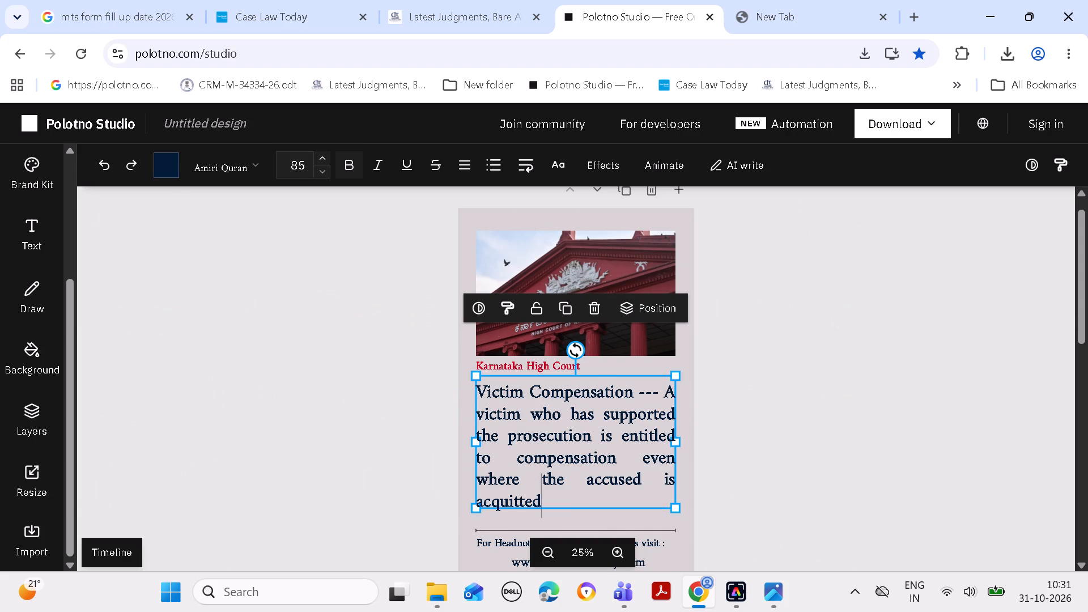
click(324, 157)
click(324, 156)
click(324, 156)
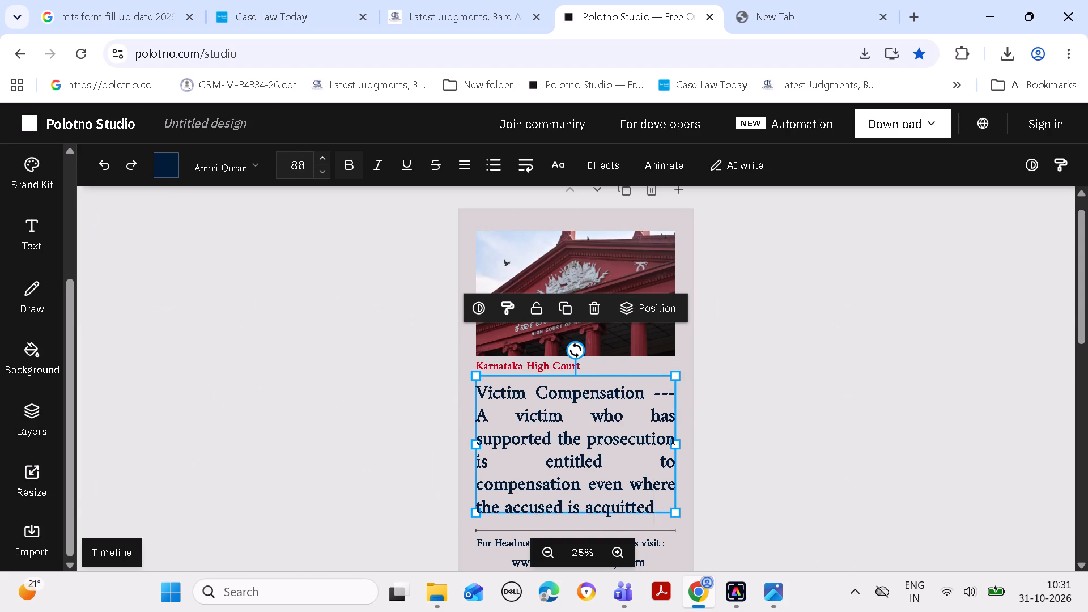
click(324, 156)
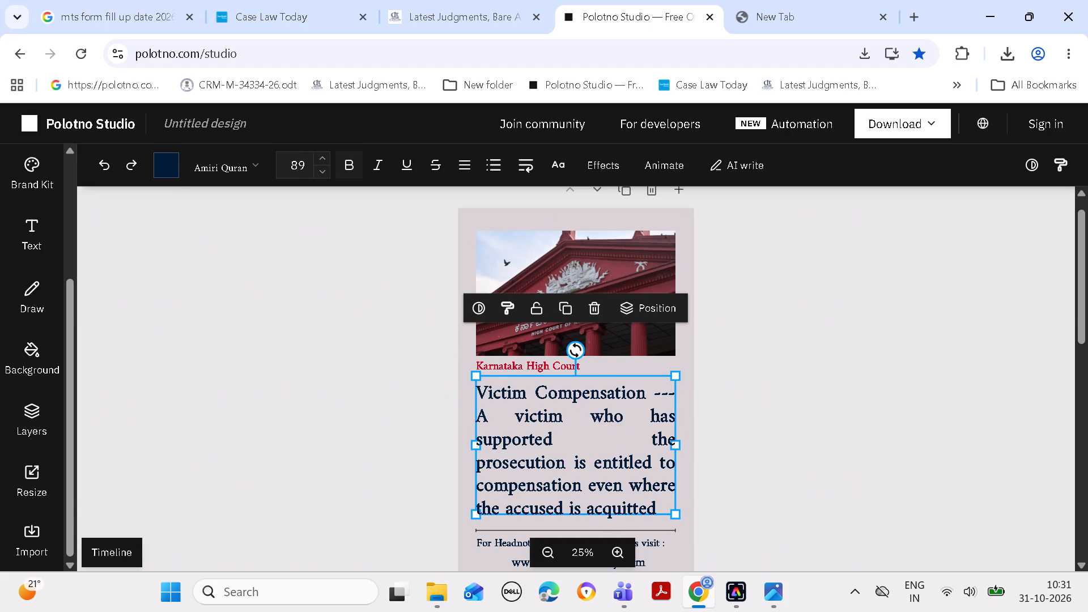
click(785, 377)
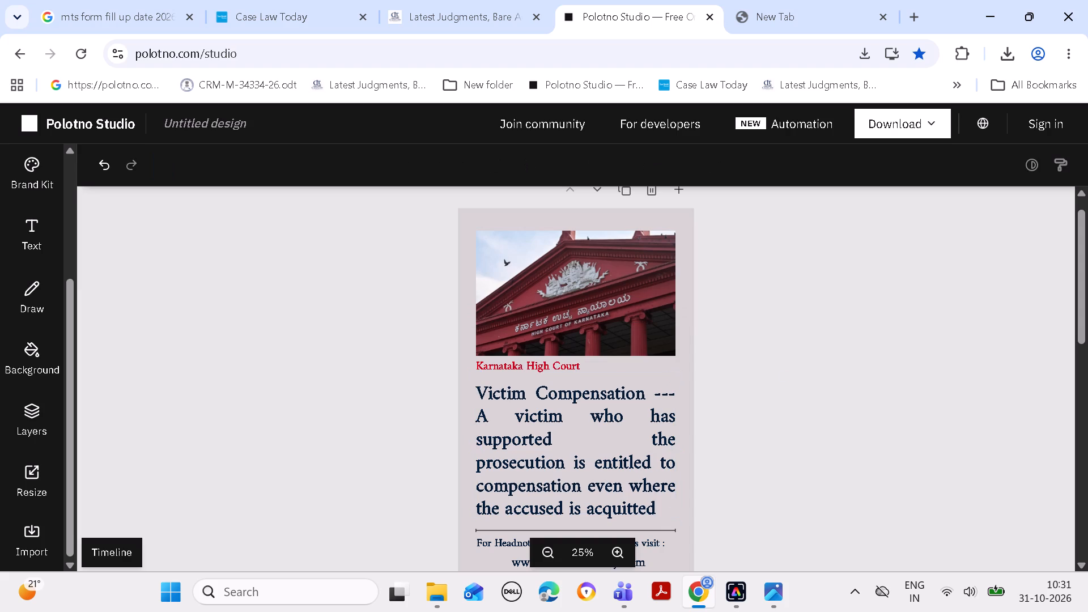
click(607, 434)
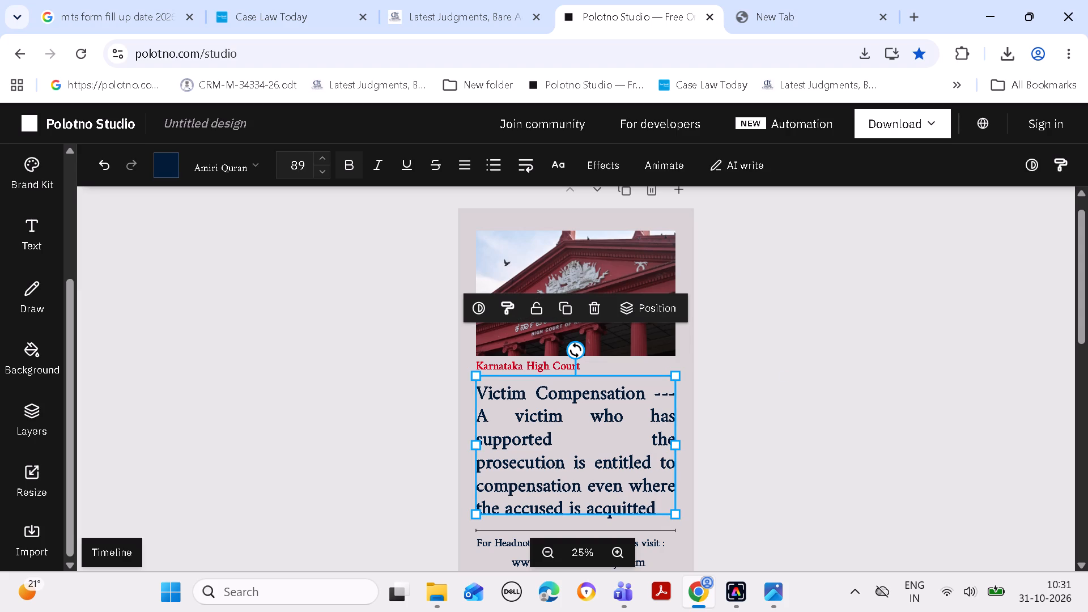
double_click(321, 169)
click(319, 167)
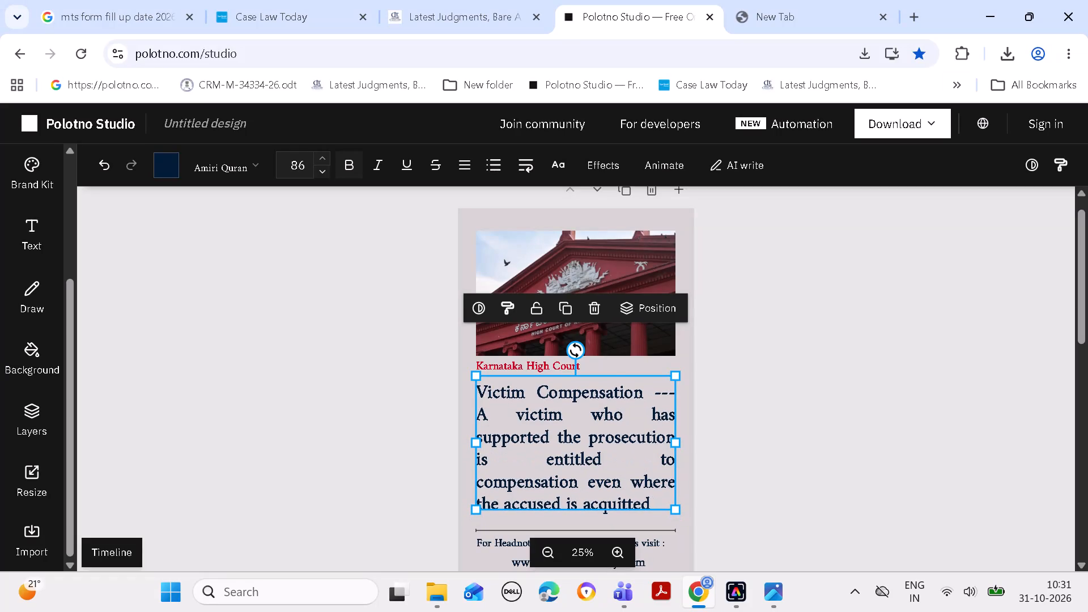
click(873, 391)
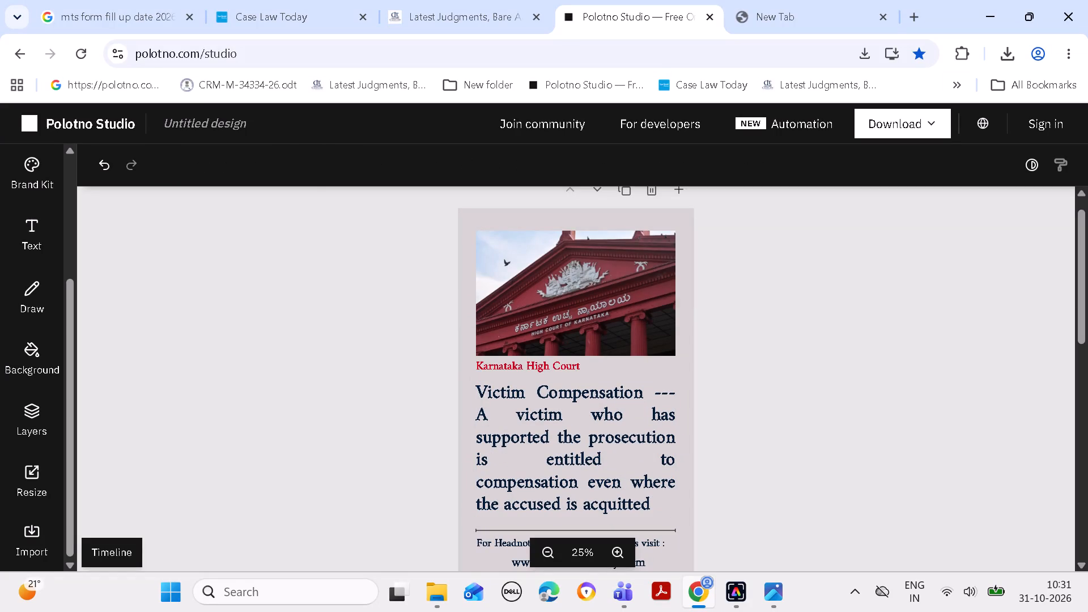
click(628, 415)
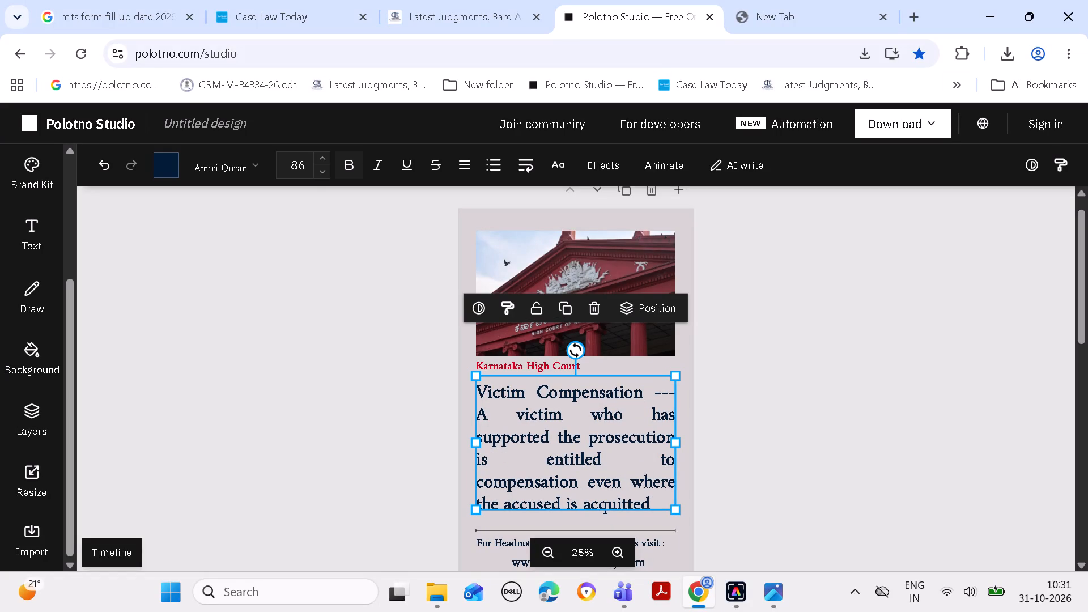
click(325, 169)
click(824, 415)
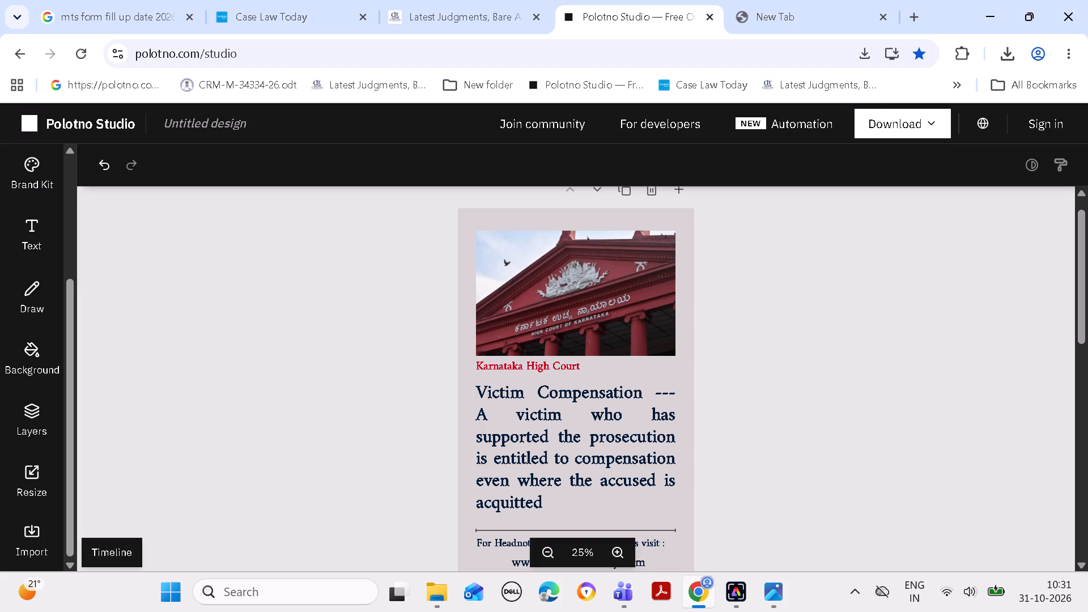
Check the side edges of the court photo and the headline box against the alignment guides.
click(649, 311)
click(676, 295)
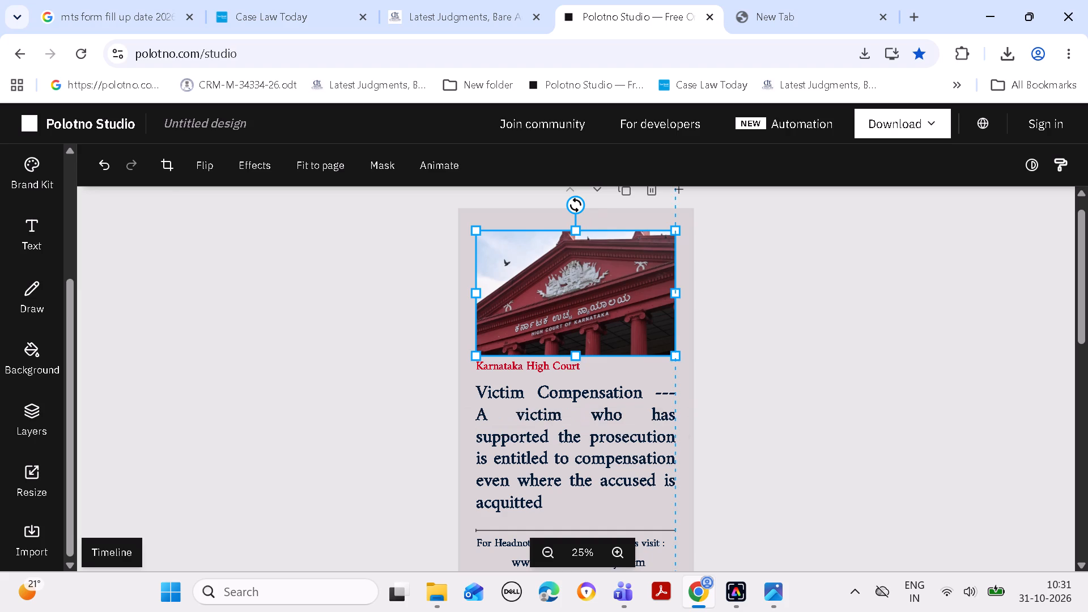
click(475, 290)
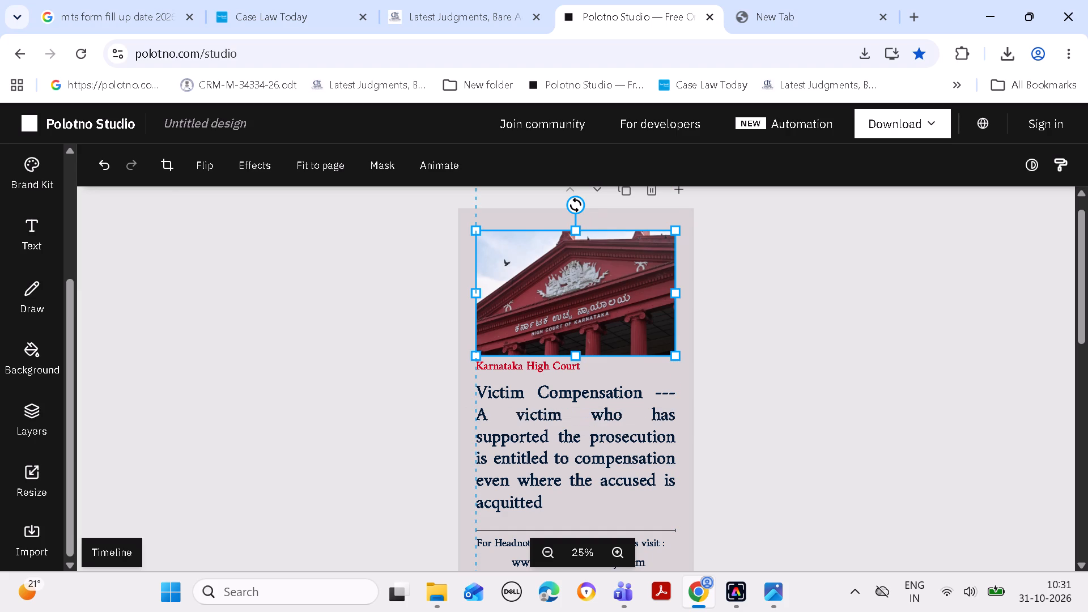
click(674, 292)
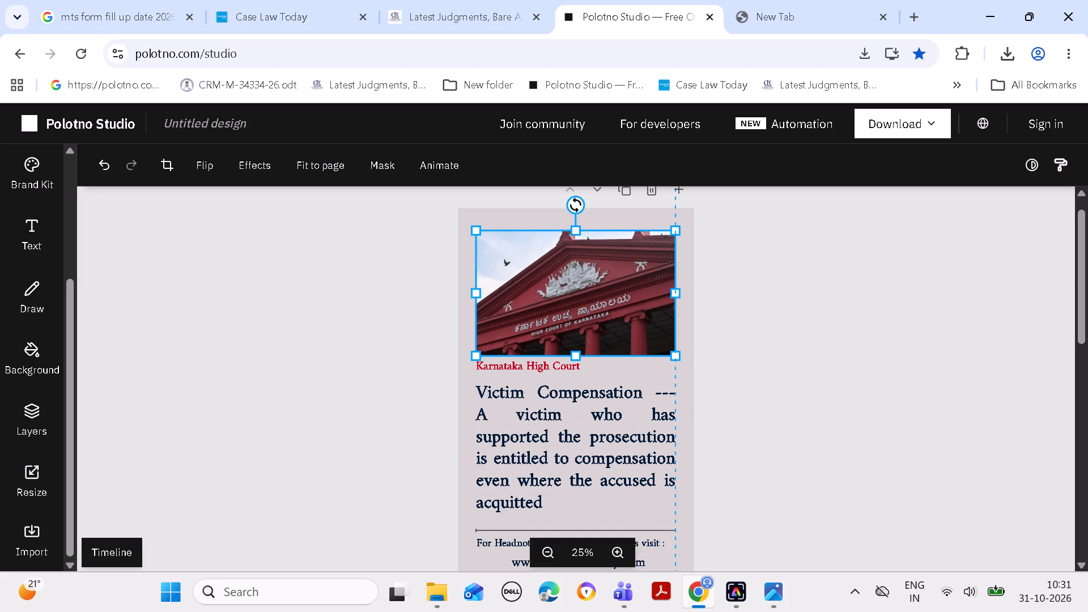
click(830, 314)
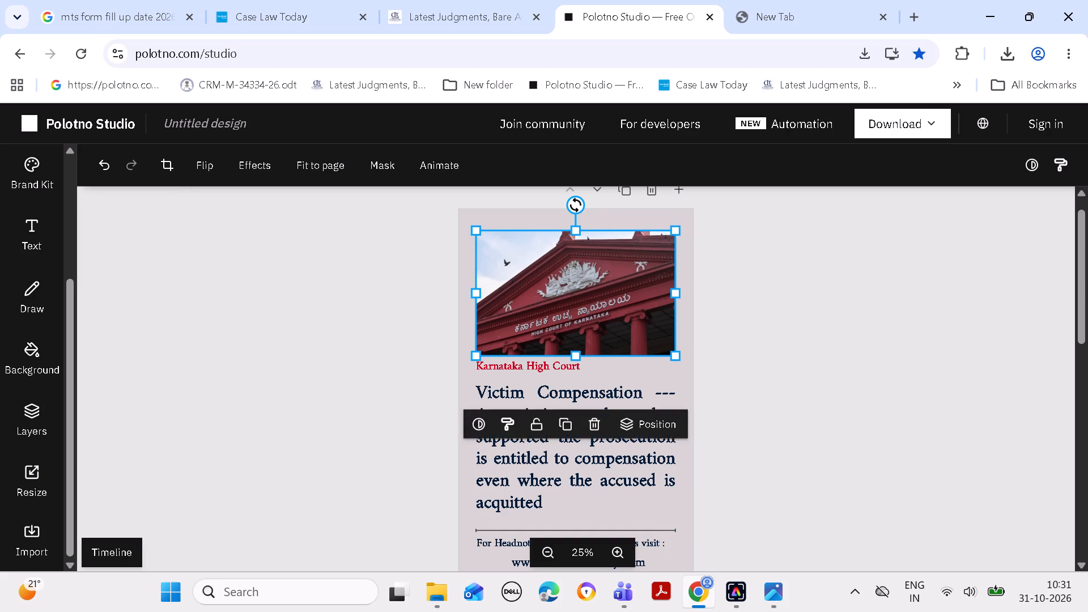
click(626, 435)
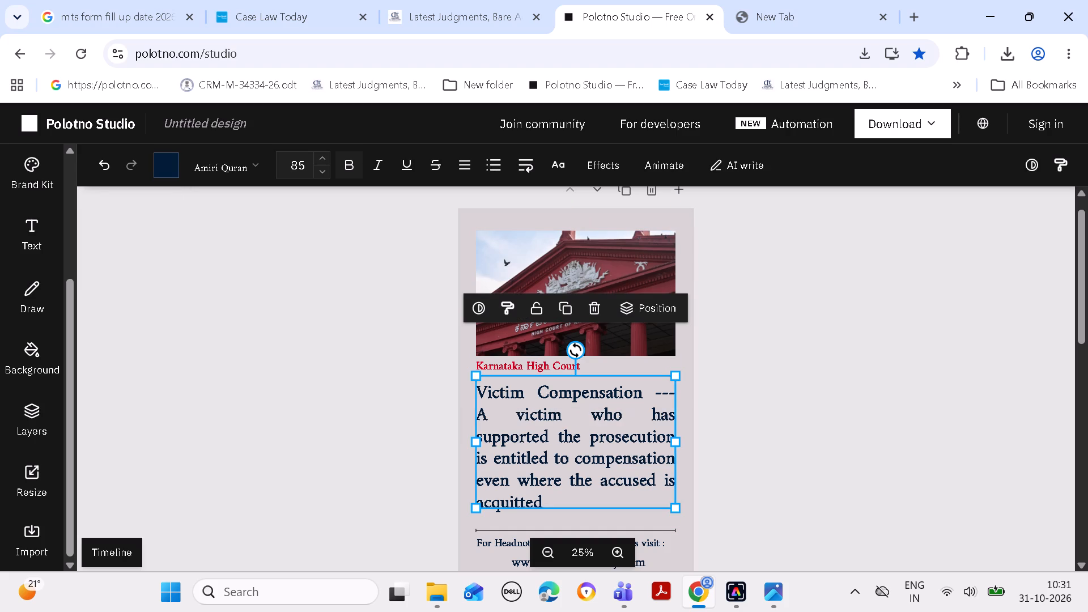
drag(674, 440, 675, 439)
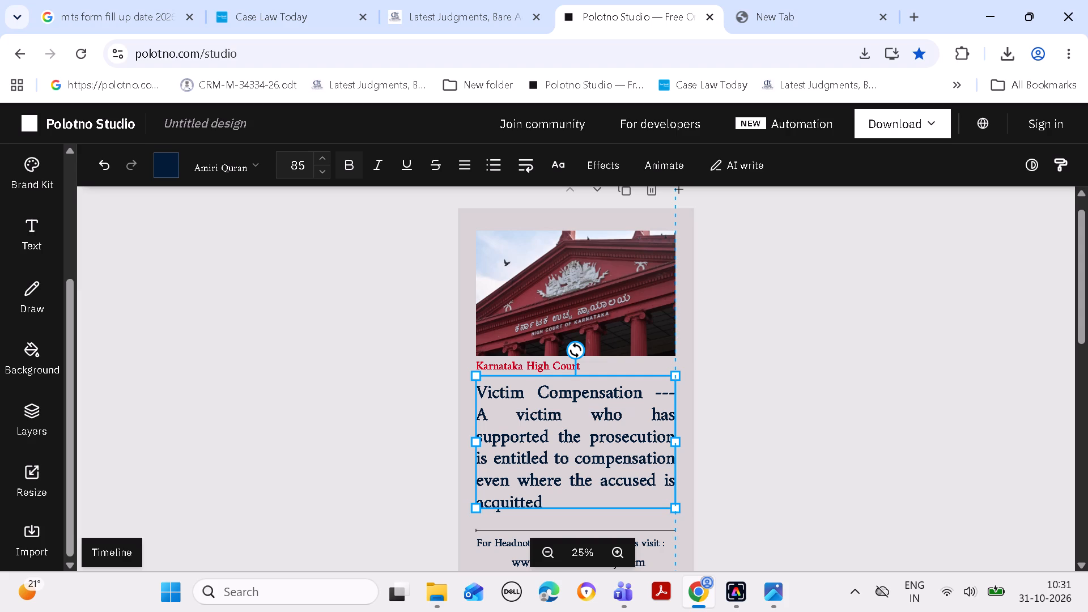
drag(675, 439, 675, 438)
drag(675, 438, 675, 435)
drag(675, 435, 675, 434)
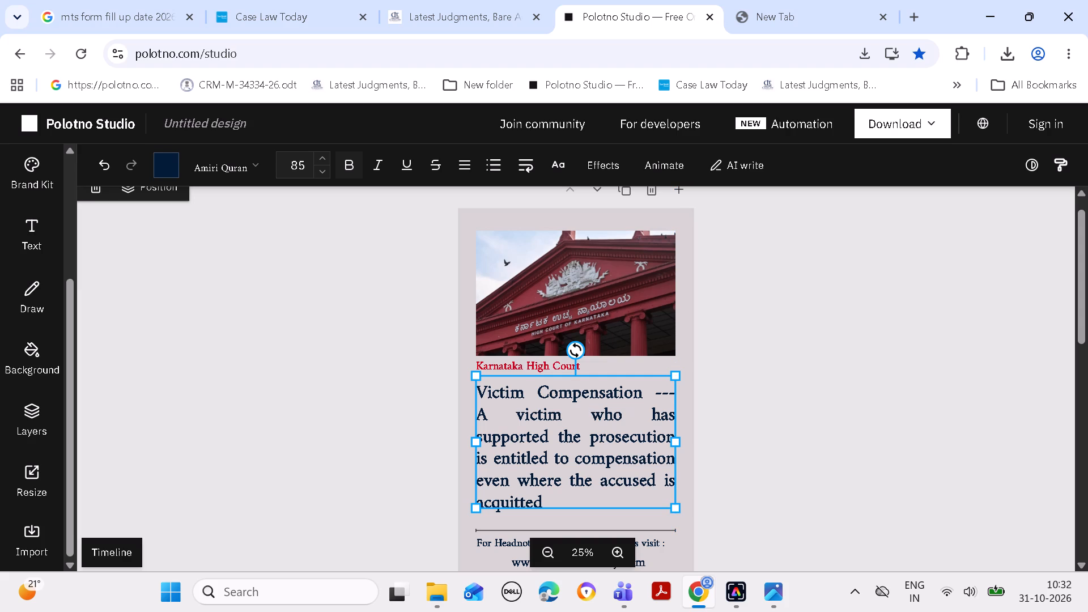
click(475, 444)
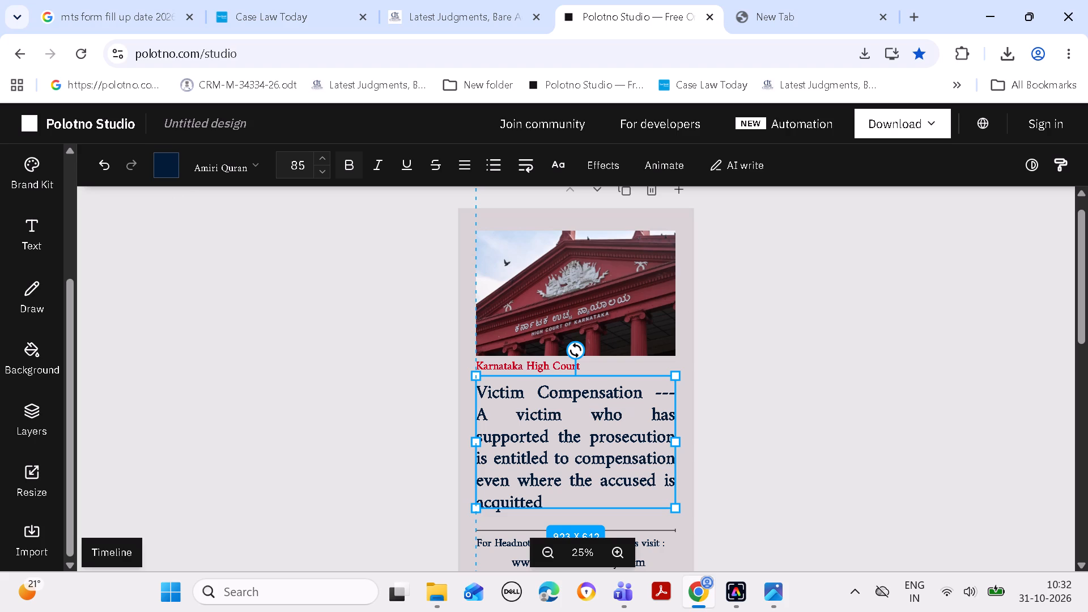
click(933, 373)
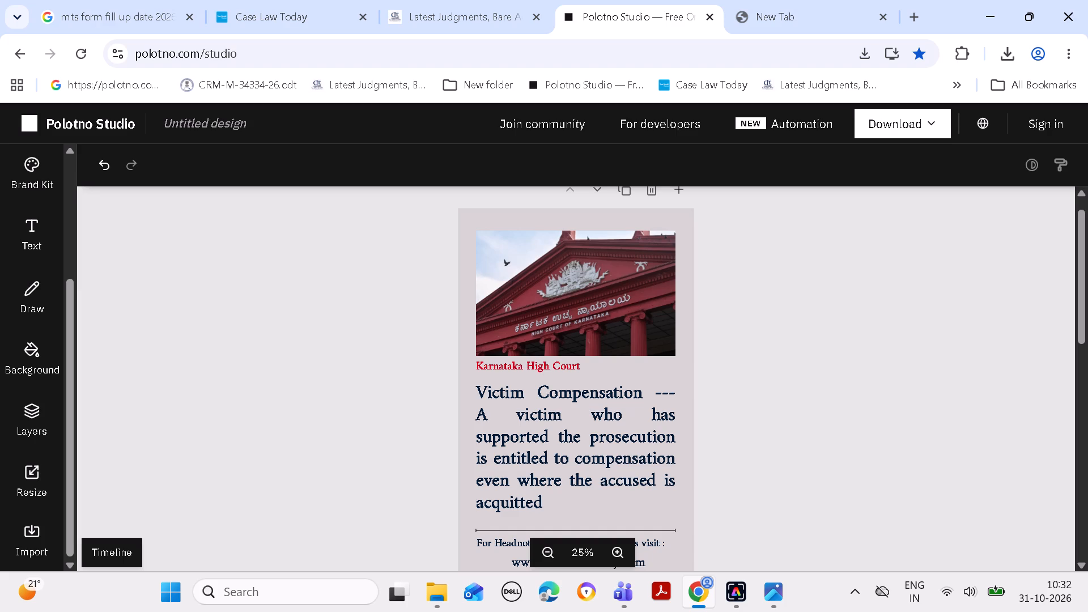
Export the Victim Compensation poster as PNG at 1080 × 1920 px.
click(901, 130)
click(868, 278)
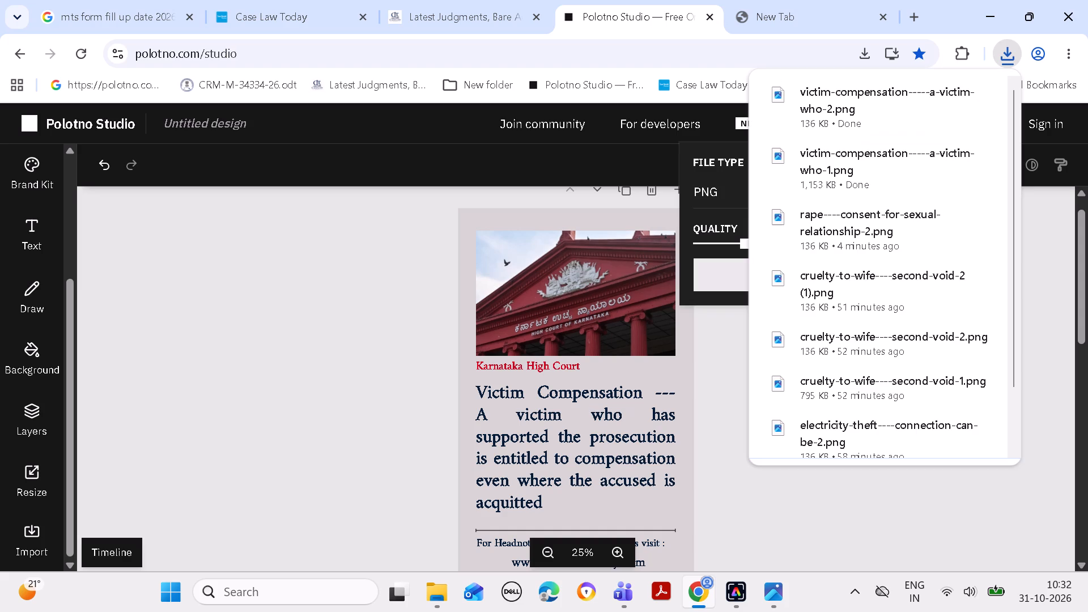
Open the exported victim-compensation-----a-victim-who-1.png in Photos, copy the image and minimise the viewer.
click(945, 158)
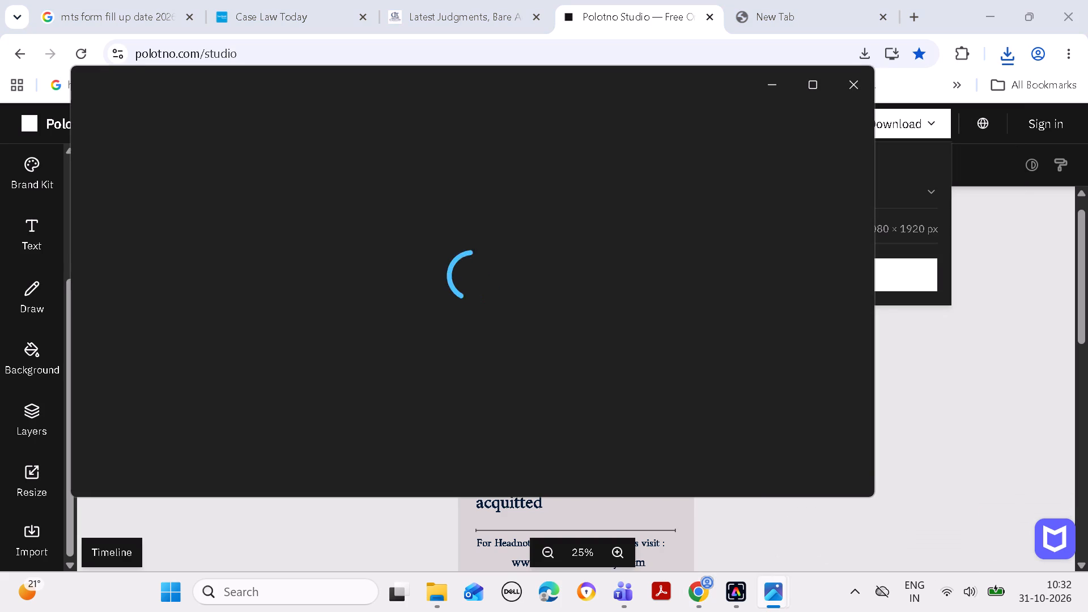
key(ctrl+c)
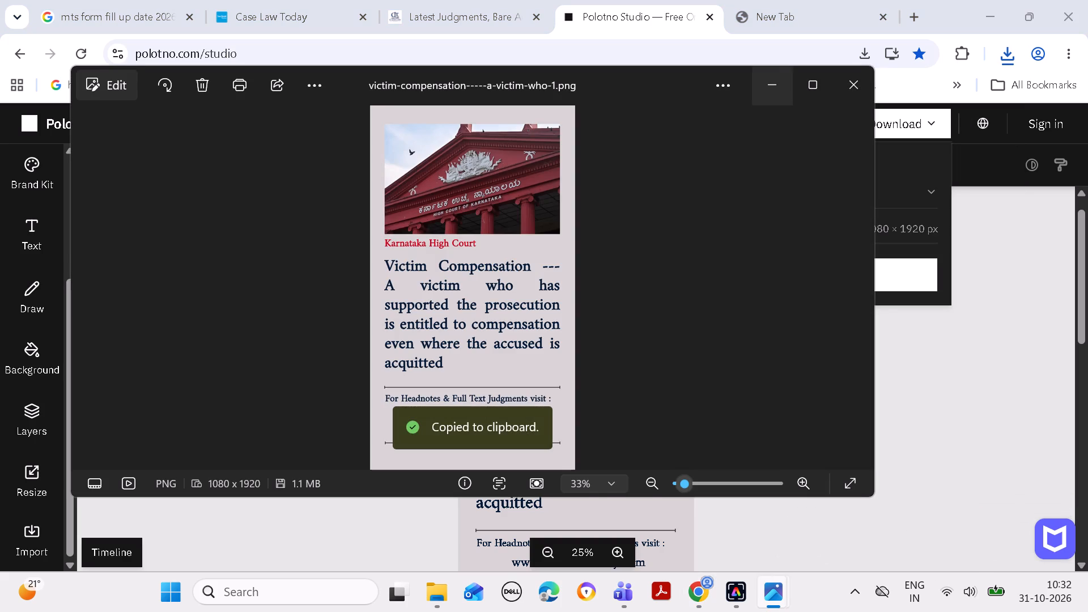
click(775, 84)
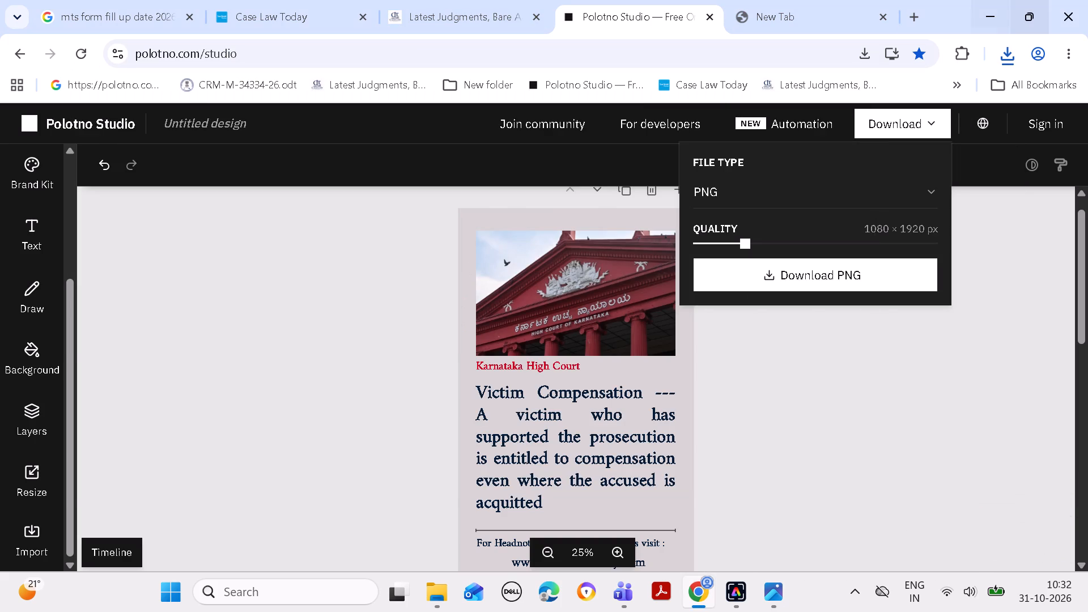
Paste the copied poster into the FB NEWS-----31 OCT folder and rename the file as 6363.
click(991, 12)
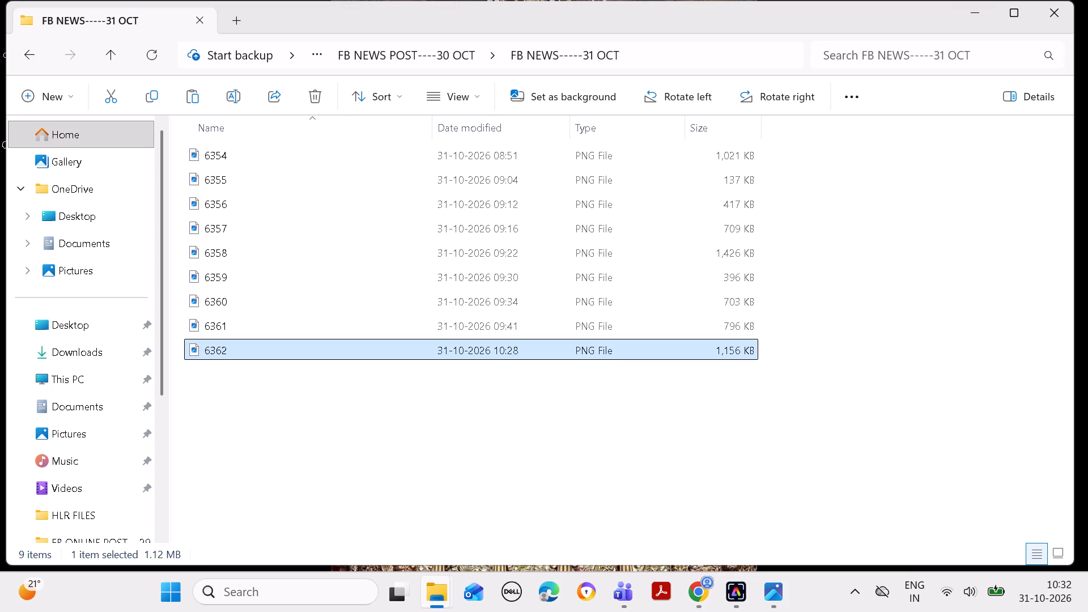
key(ctrl+v)
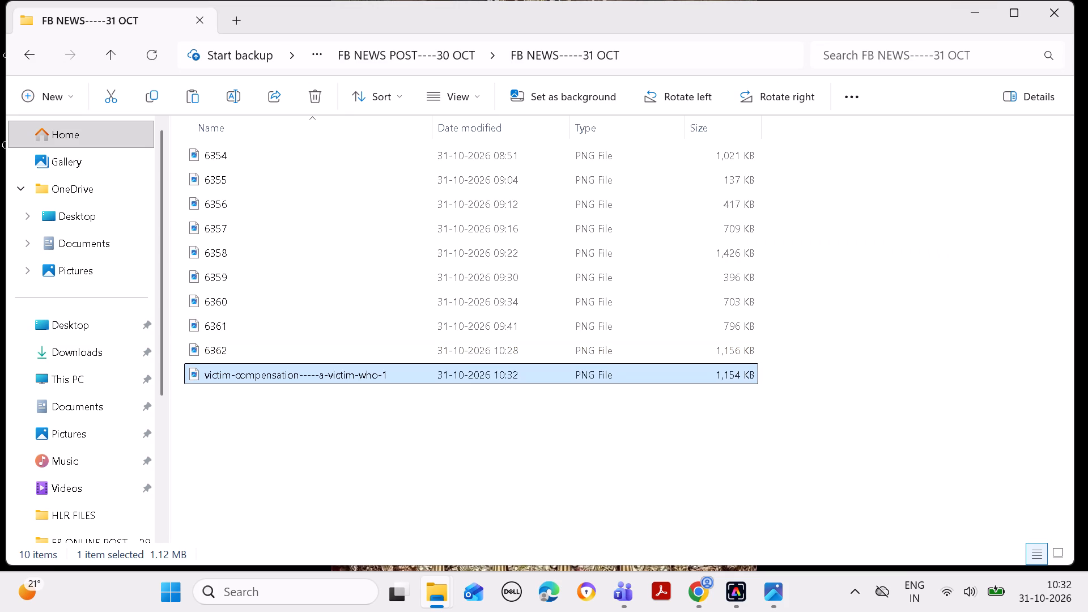
right_click(514, 380)
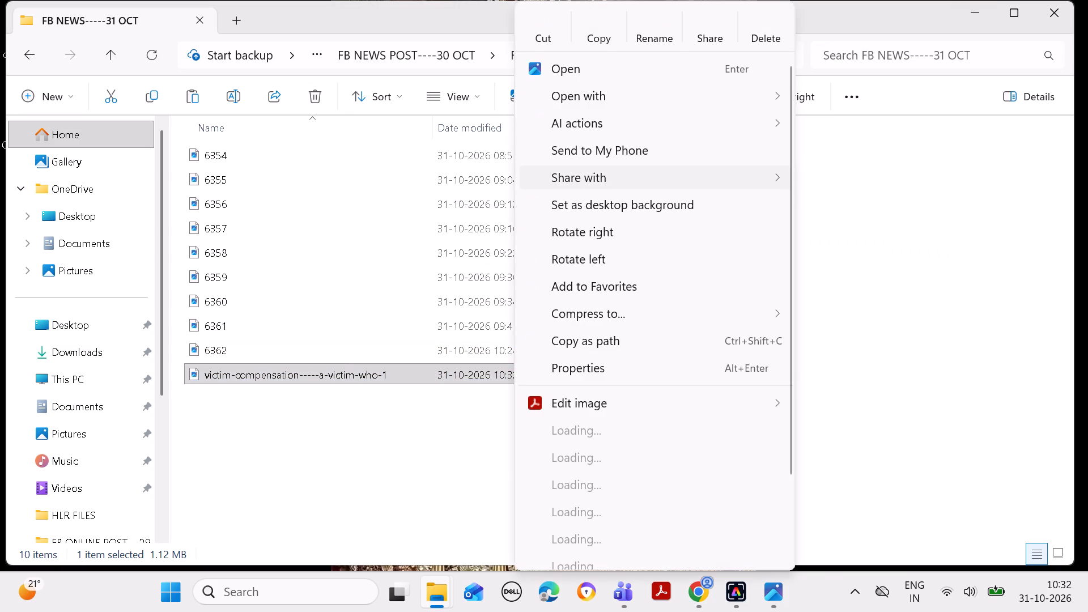
click(654, 21)
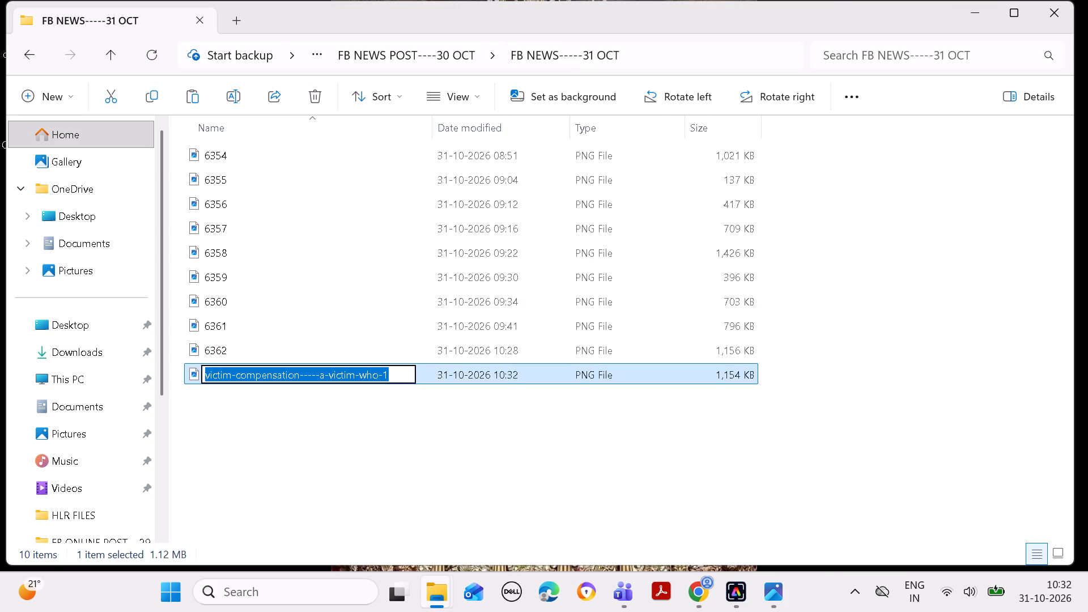
key(BackSpace)
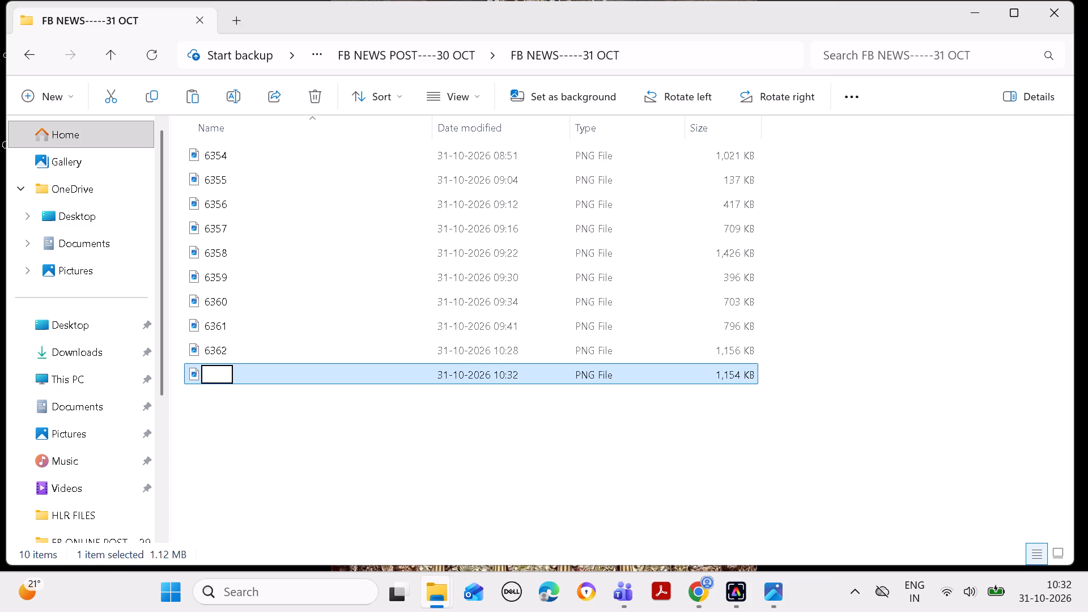
key(6)
key(3)
key(6)
key(3)
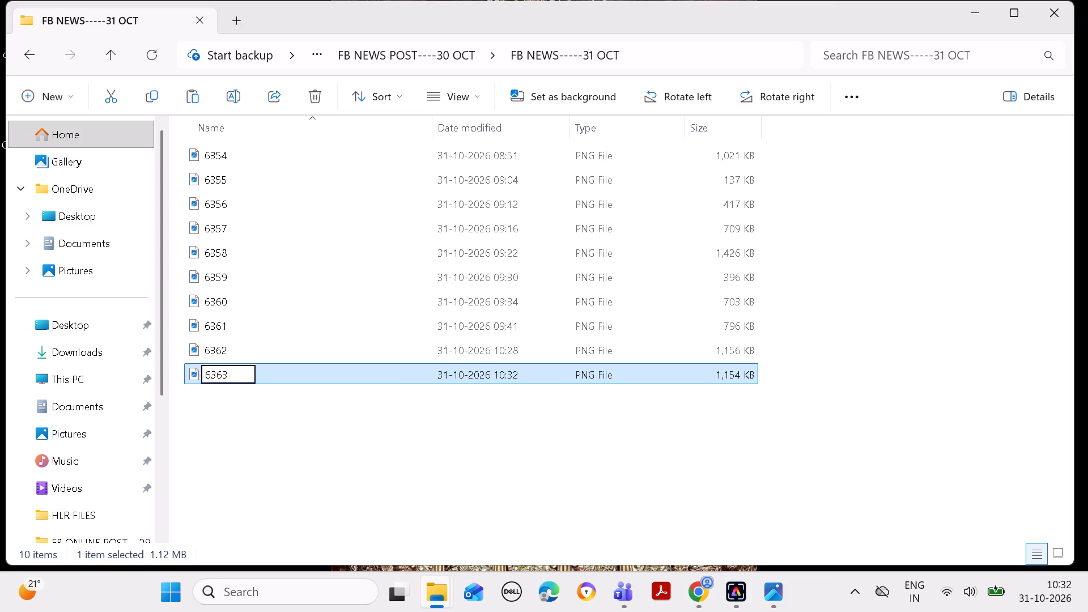
key(Return)
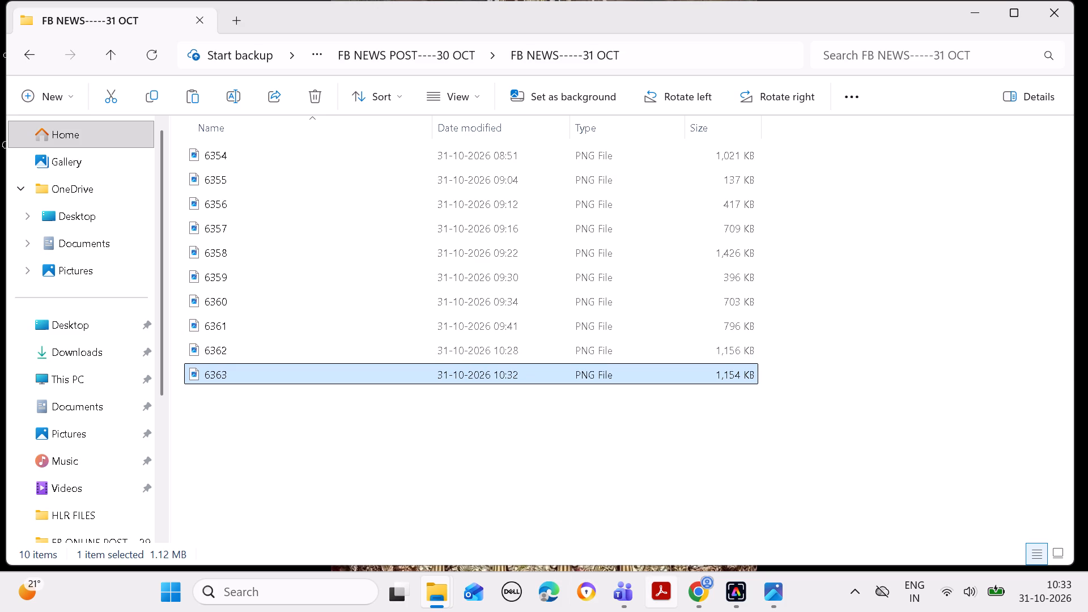
Open news item 6364, Grounds of Arrest, for editing in Case Law Today and copy its ID from the page address.
click(705, 590)
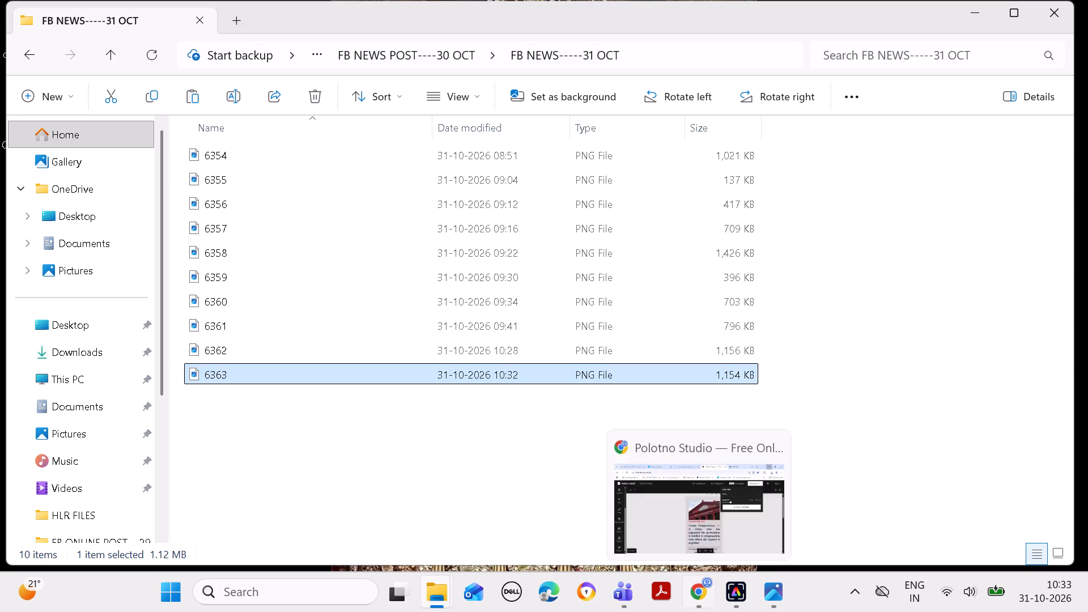
click(250, 7)
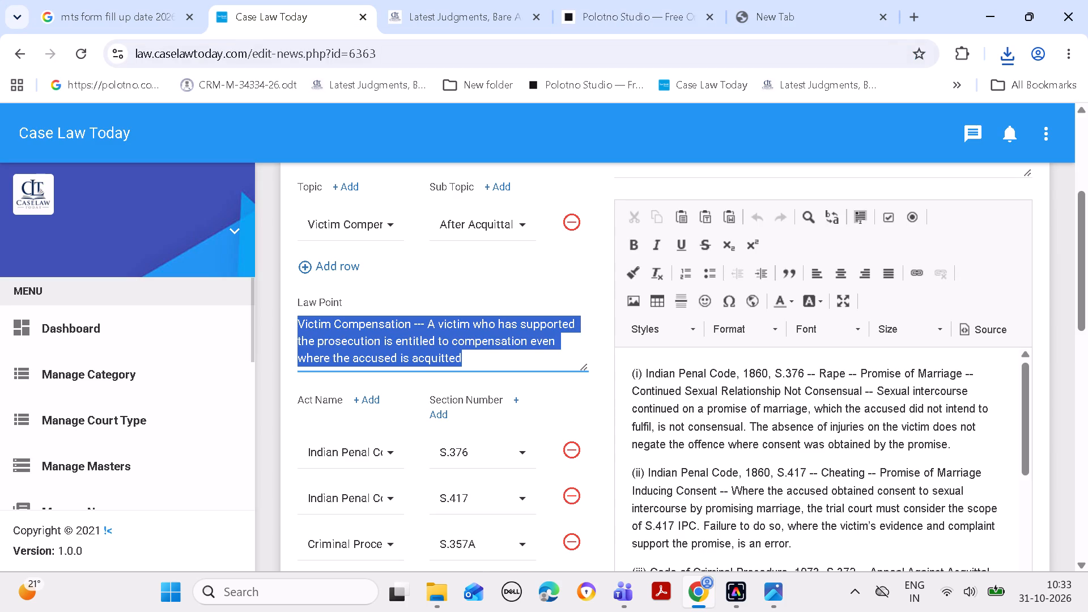
click(19, 50)
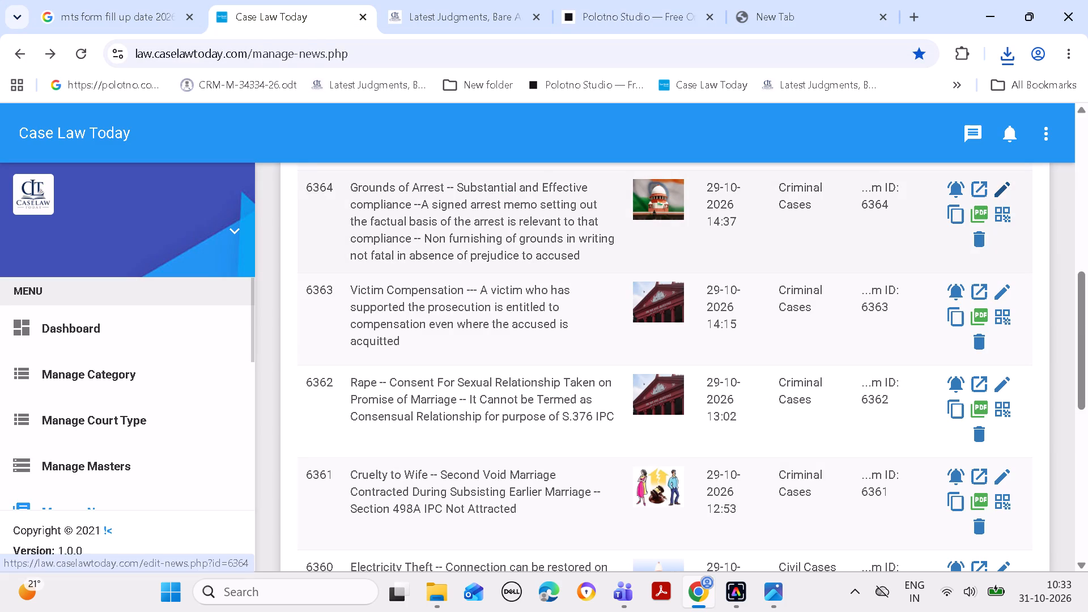
click(1004, 185)
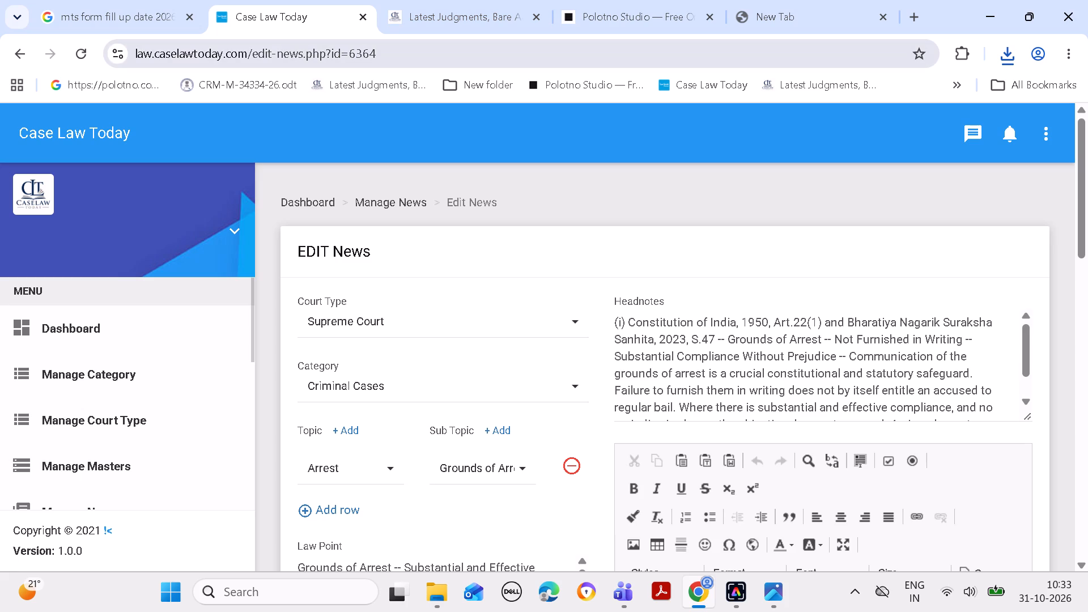
drag(349, 48, 386, 53)
key(ctrl+c)
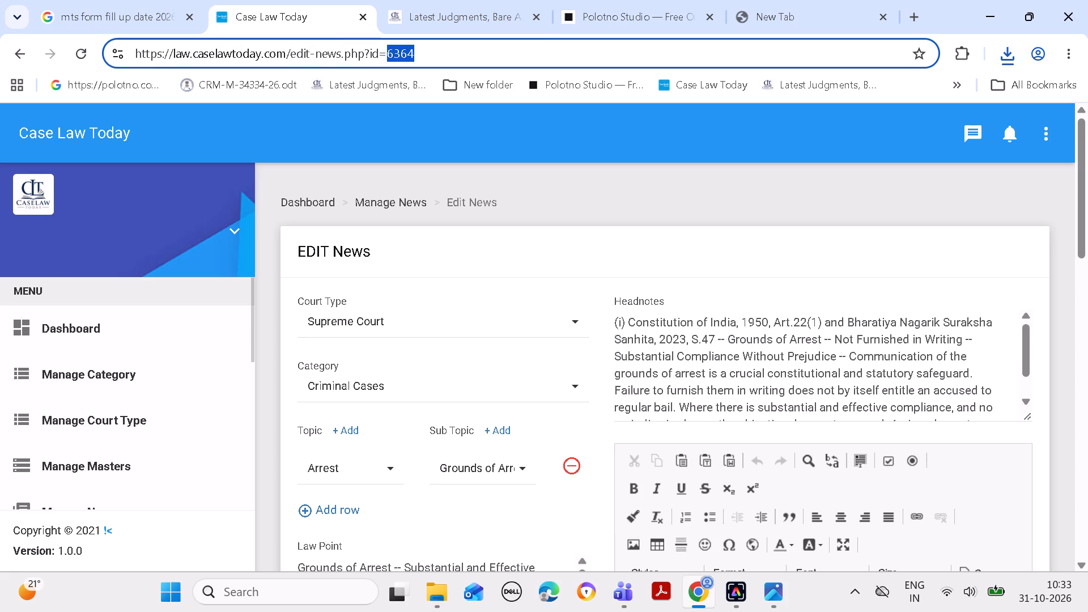
Search the public CaseLawToday site by keyword for case ID 6364.
click(475, 12)
click(484, 167)
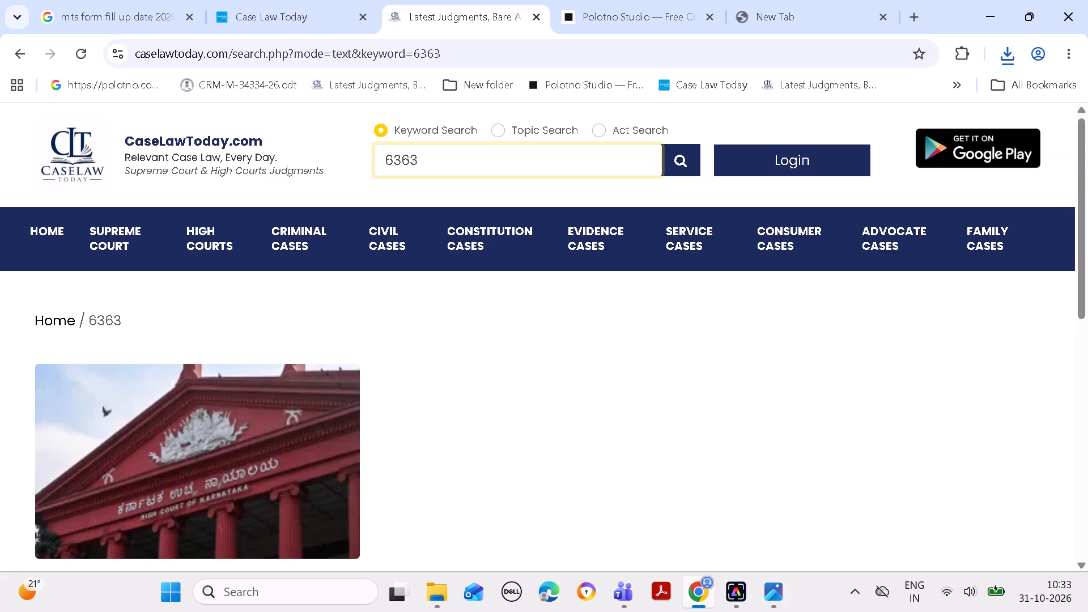
drag(542, 158, 333, 158)
key(BackSpace)
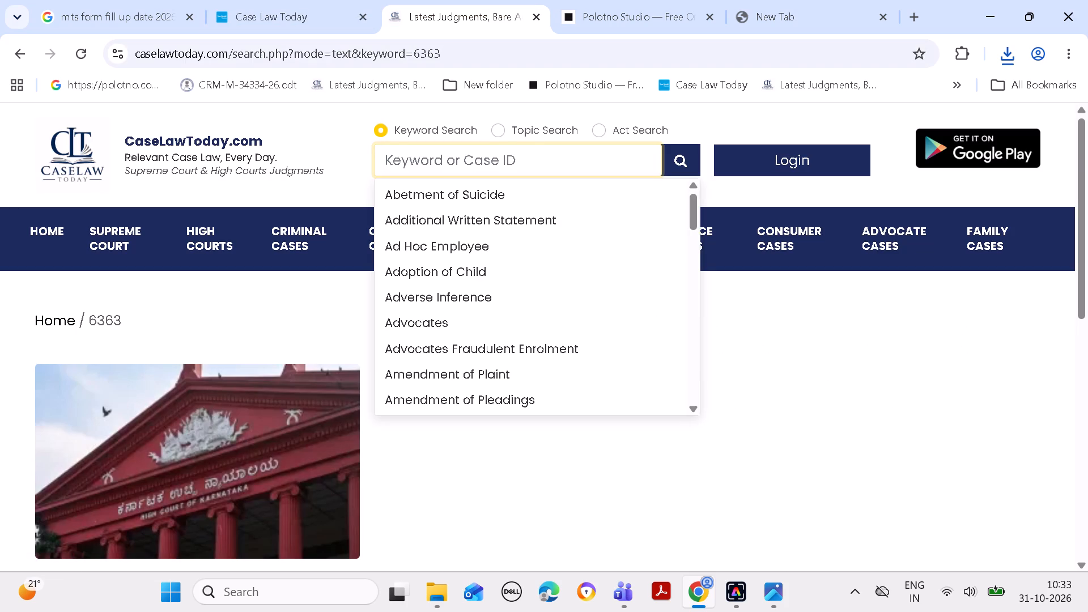
key(ctrl+v)
click(688, 151)
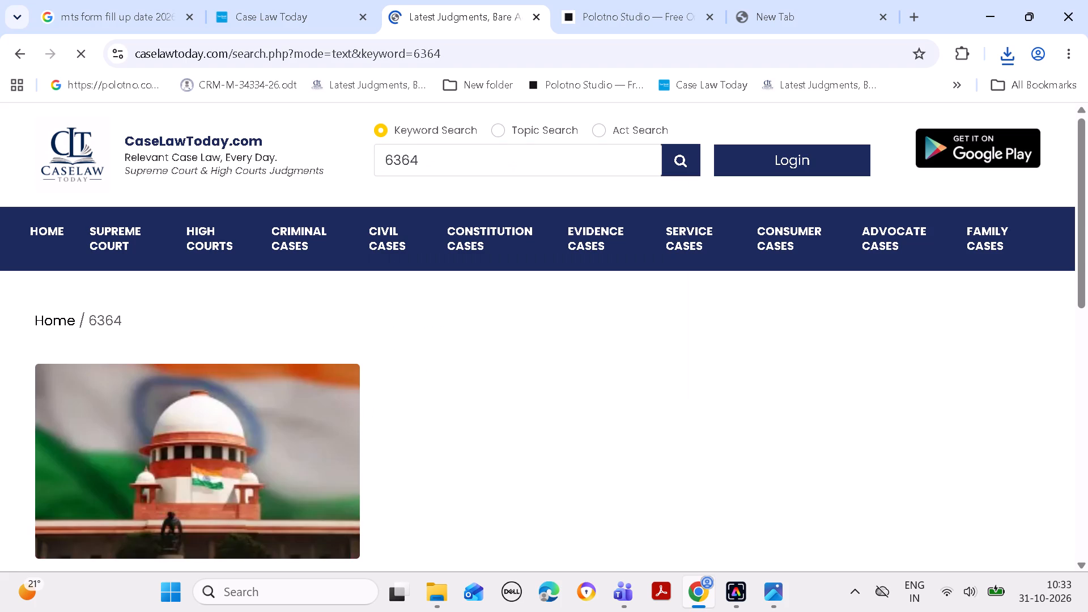
Open the Grounds of Arrest article from the search results and copy its Supreme Court photo.
drag(1087, 271, 1044, 389)
click(288, 320)
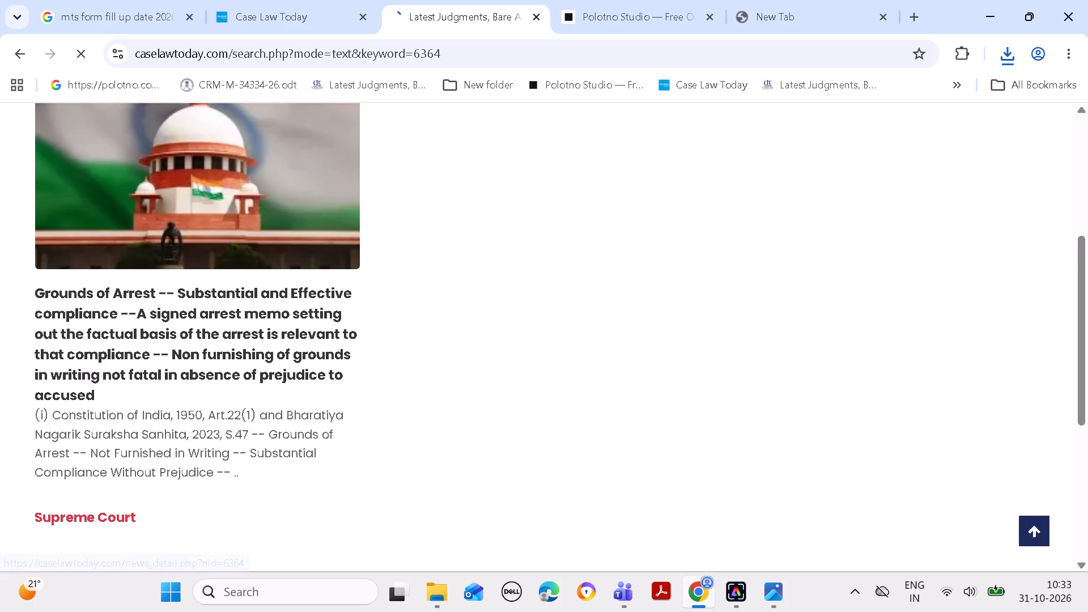
right_click(312, 317)
click(363, 385)
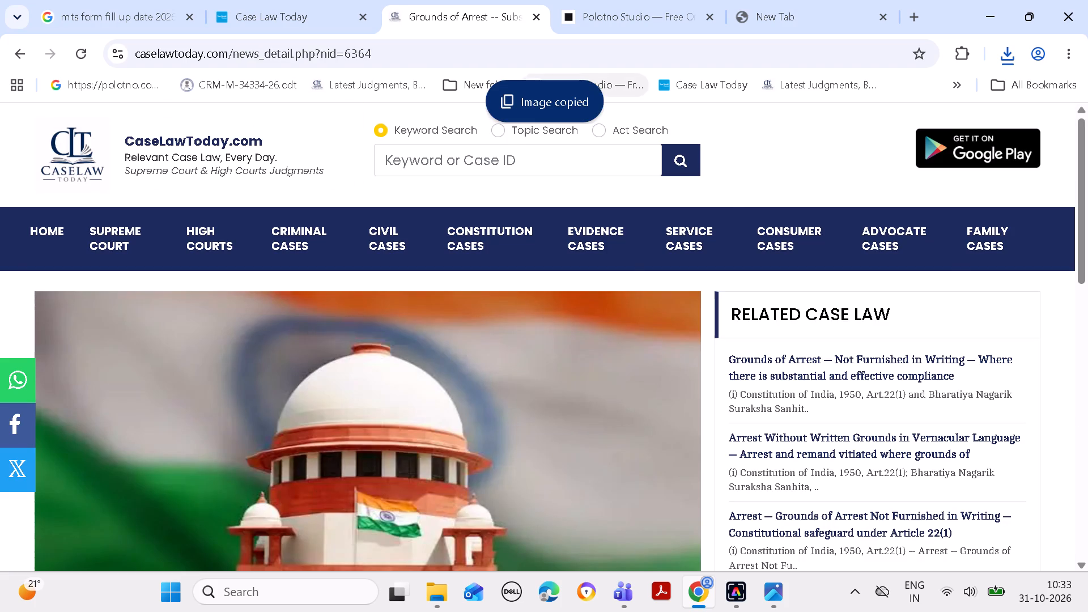
Delete the Karnataka High Court photo from the Polotno Studio poster.
click(613, 29)
click(583, 302)
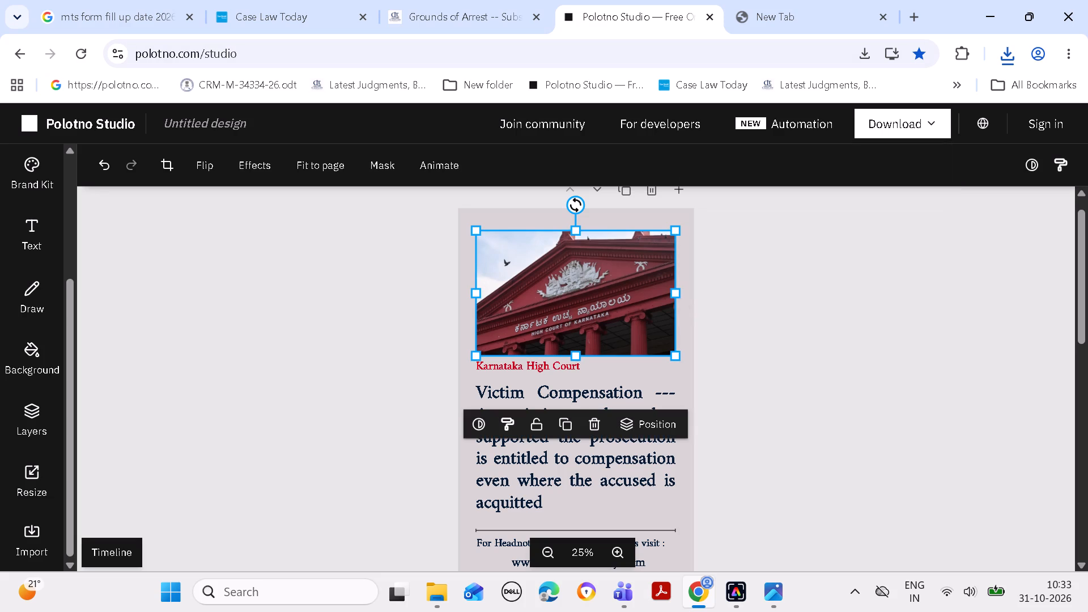
ctrl+click(594, 428)
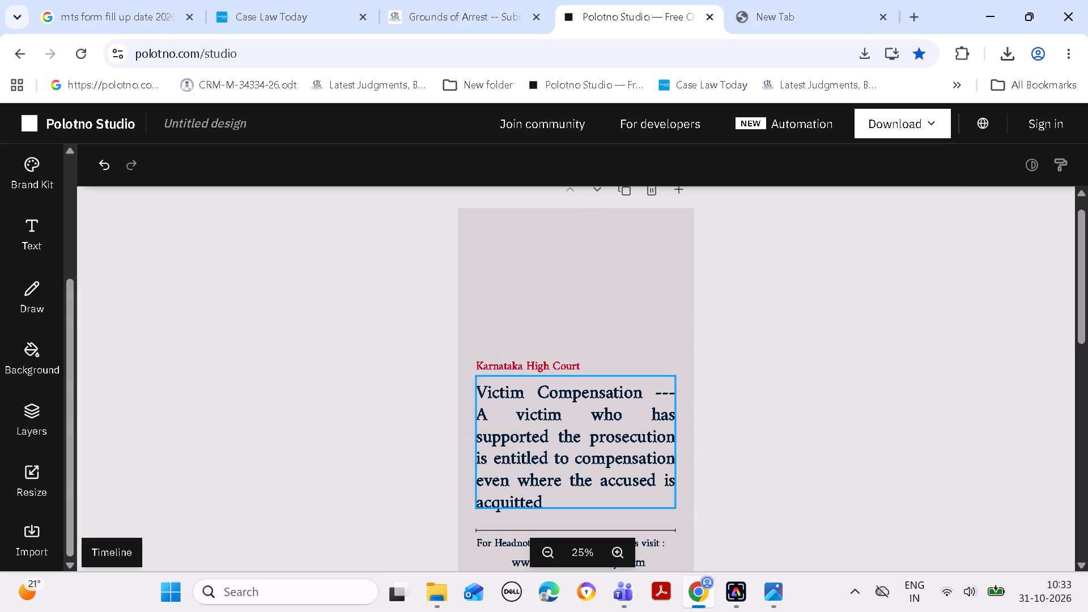
Paste the Supreme Court photo and move it into the empty area at the top of the poster.
click(601, 283)
key(ctrl+v)
drag(580, 388, 573, 244)
click(826, 252)
click(612, 267)
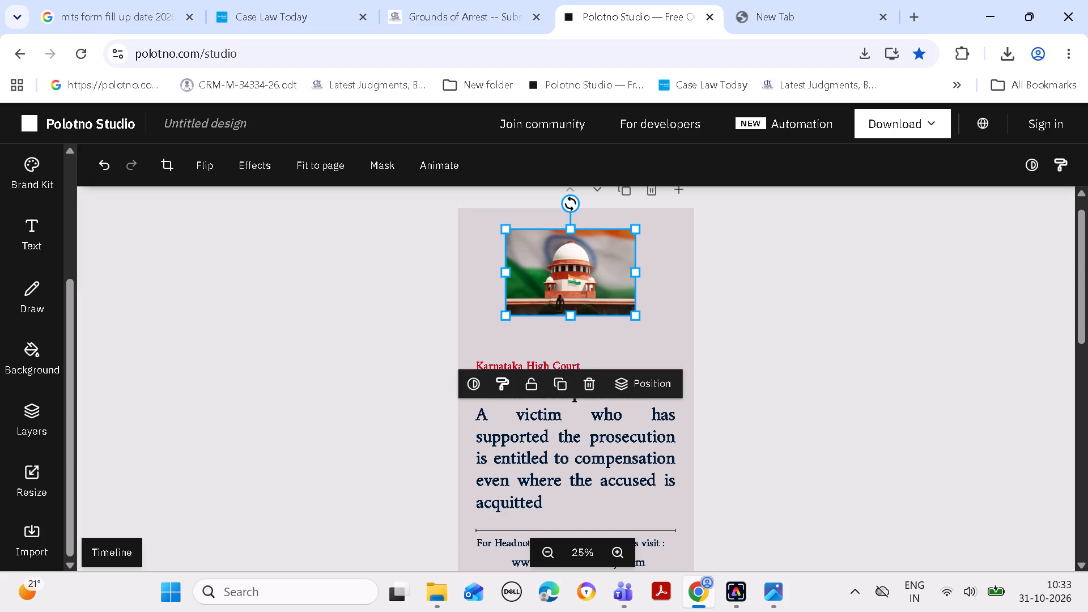
Widen the Supreme Court photo to about 922 px so both sides align with the headline text's margins.
drag(640, 270, 678, 275)
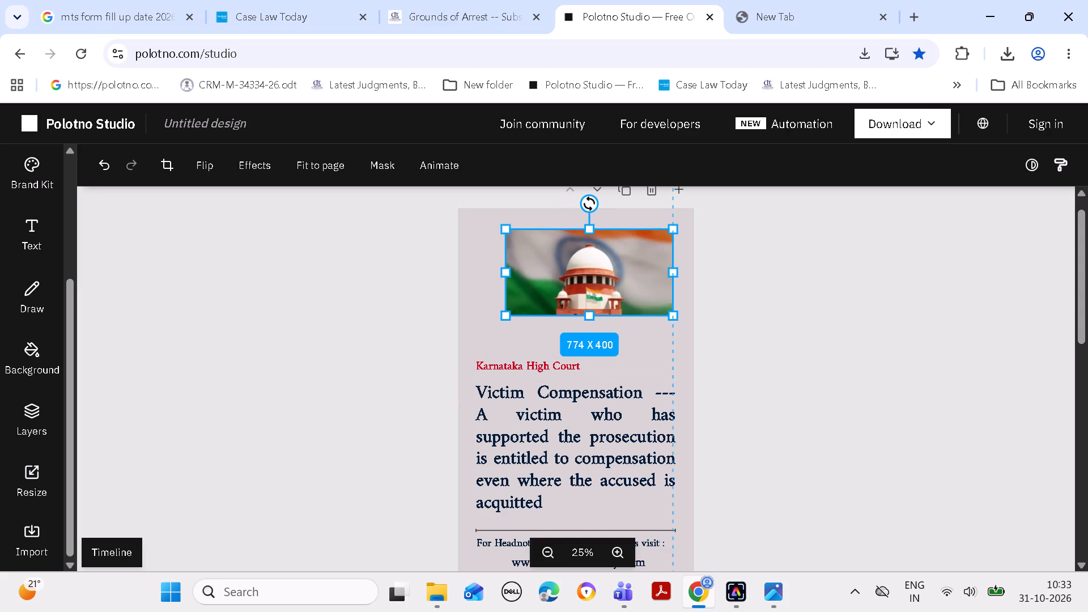
drag(678, 275, 680, 274)
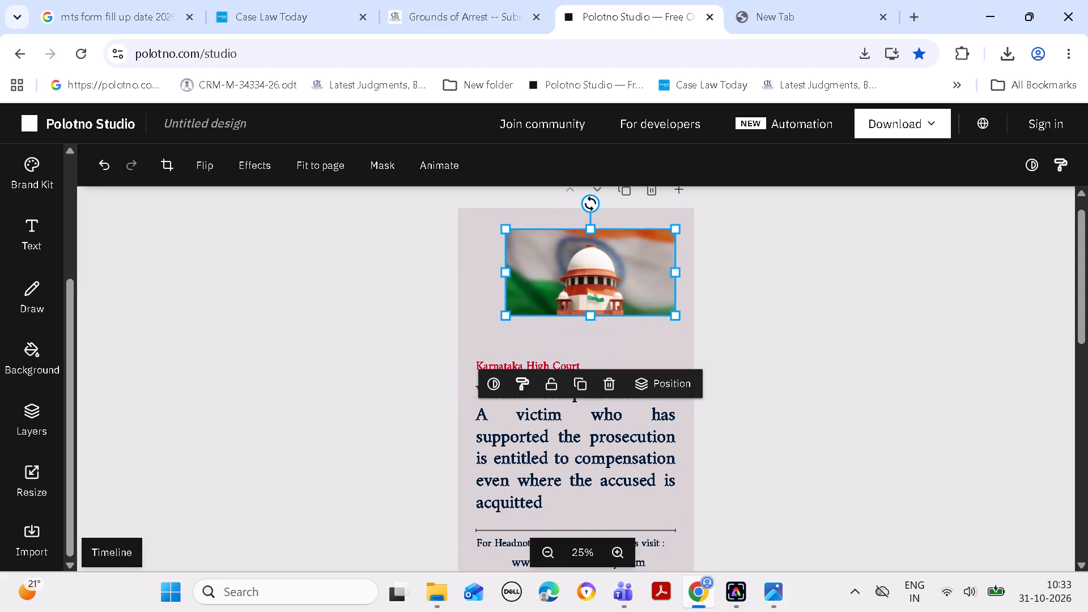
drag(508, 269, 472, 262)
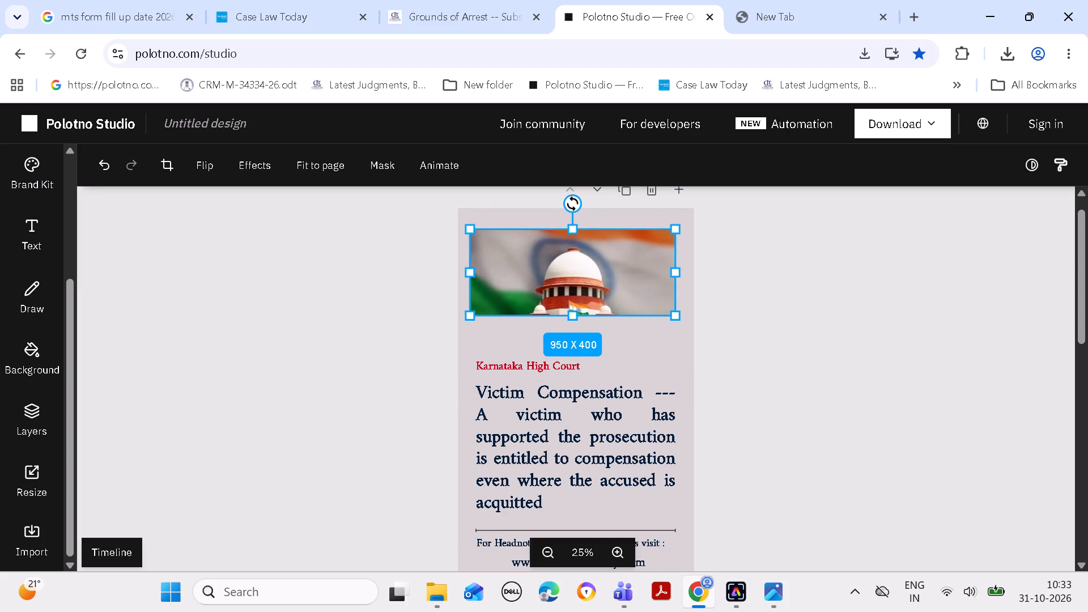
drag(472, 262, 479, 262)
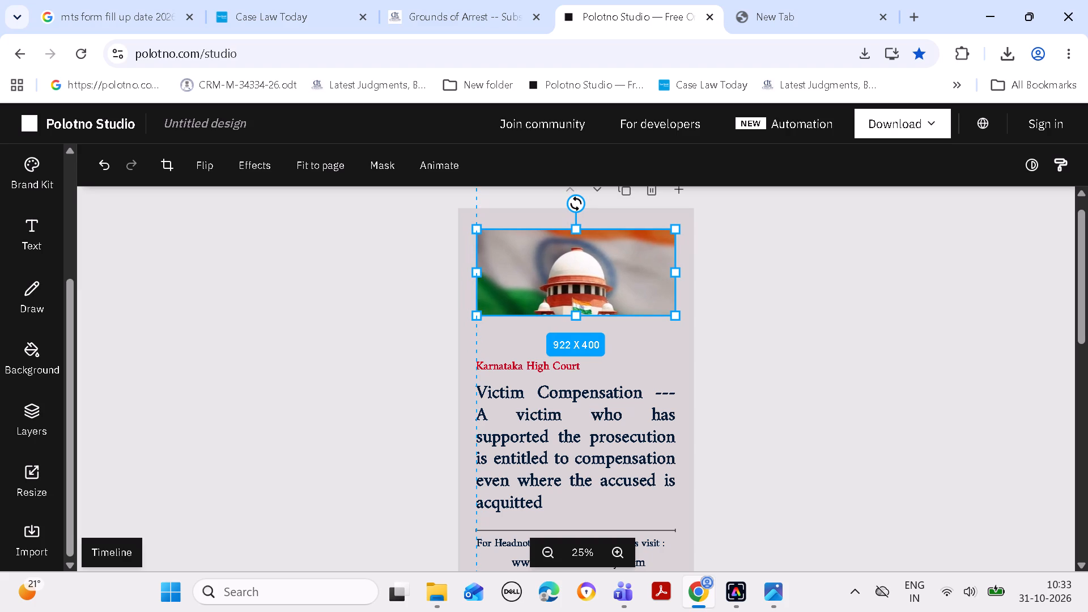
drag(479, 262, 477, 262)
Extend the Supreme Court photo's crop downward so it reaches the red court name label.
double_click(547, 280)
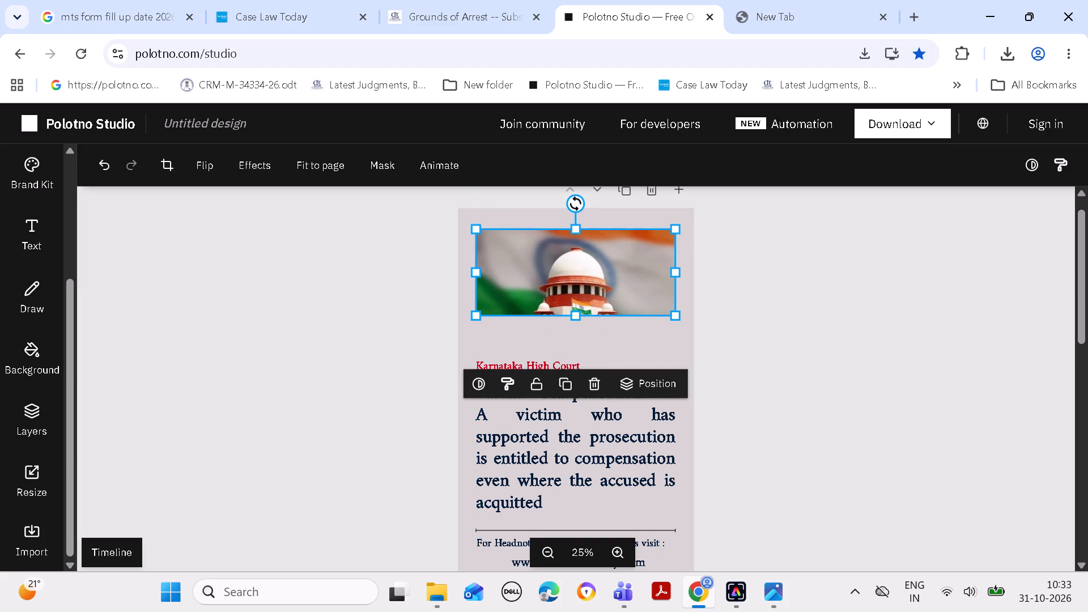
drag(577, 312, 586, 354)
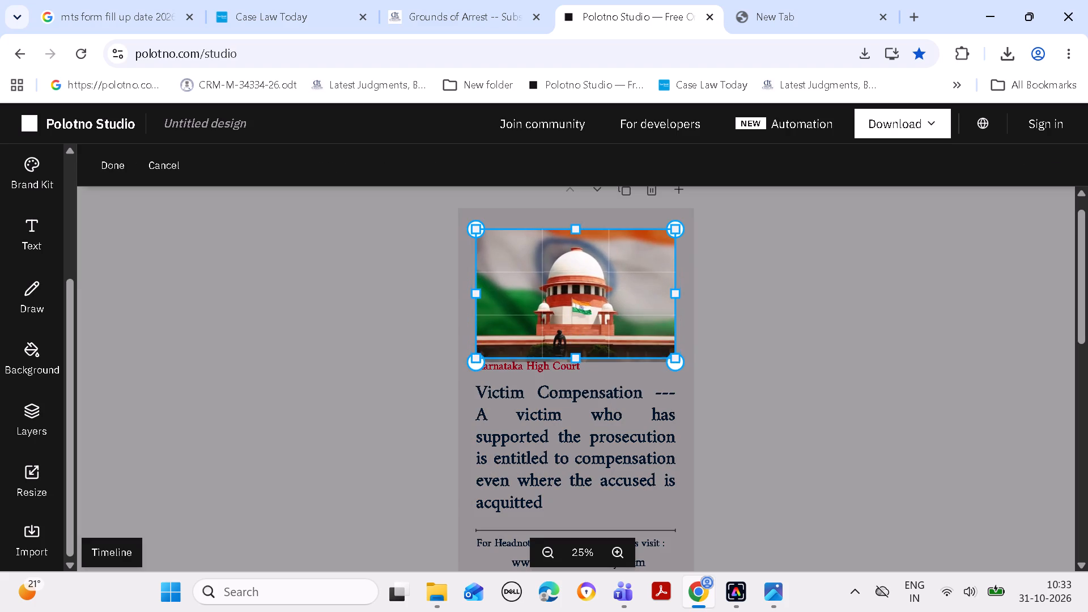
drag(586, 354, 589, 358)
double_click(780, 319)
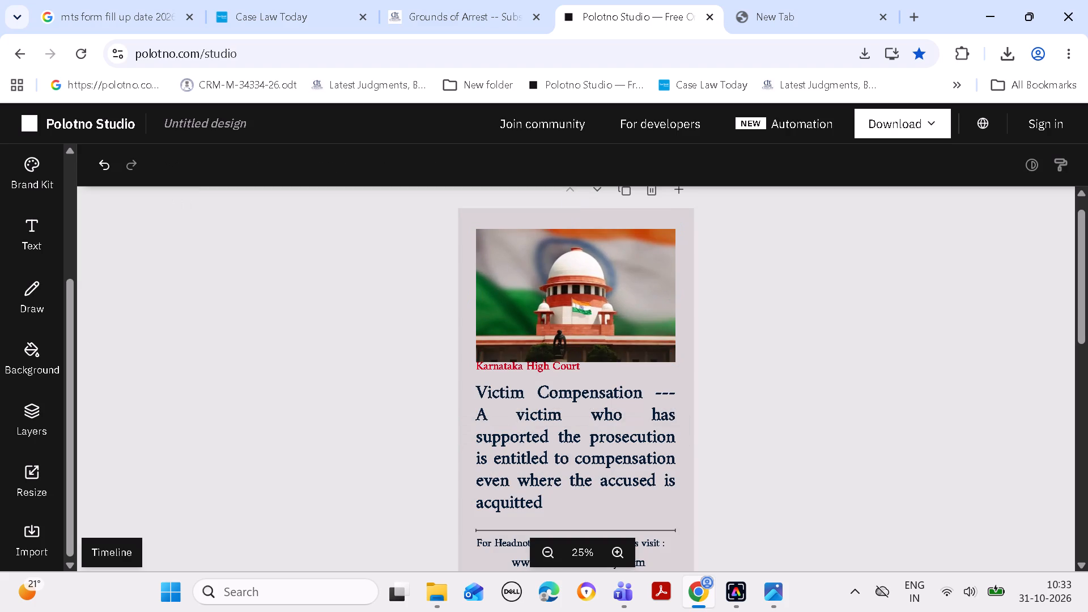
click(781, 320)
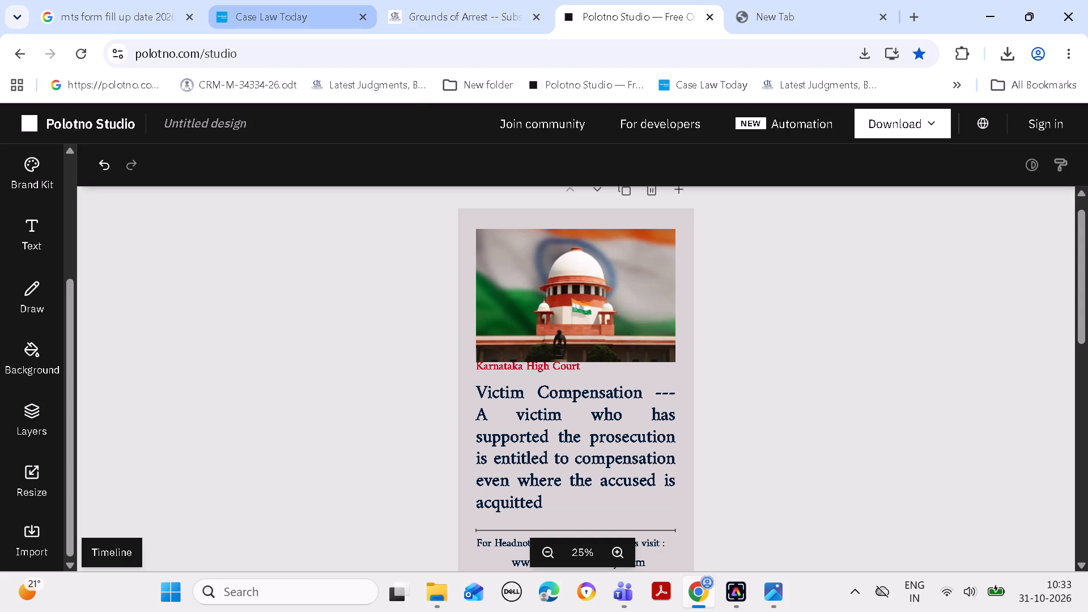
Return to the 6364 edit form in Case Law Today and select the court name in its Citation.
click(305, 21)
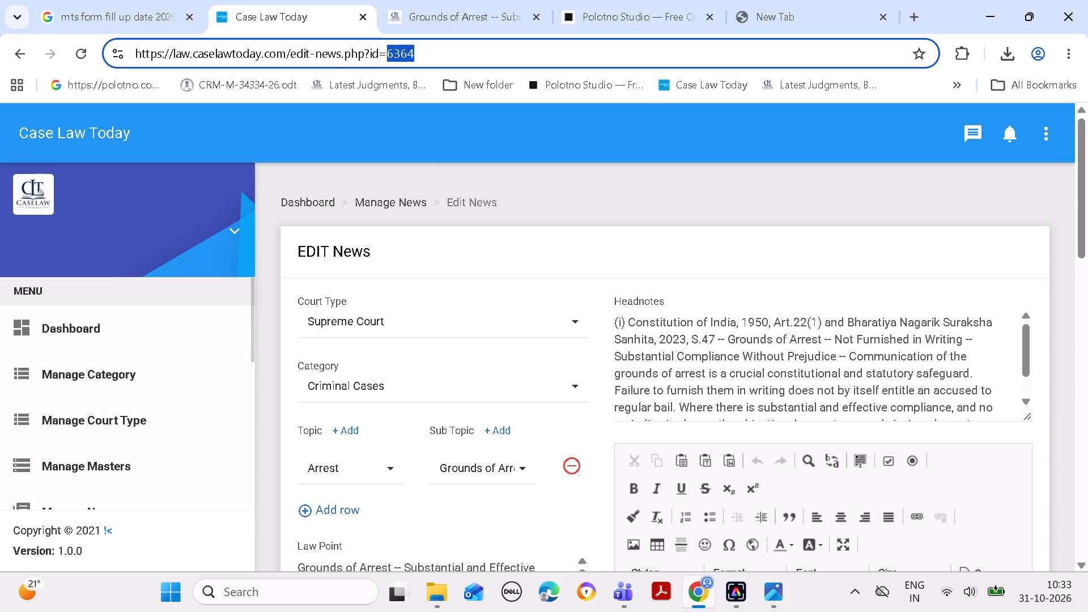
drag(1087, 237, 1074, 438)
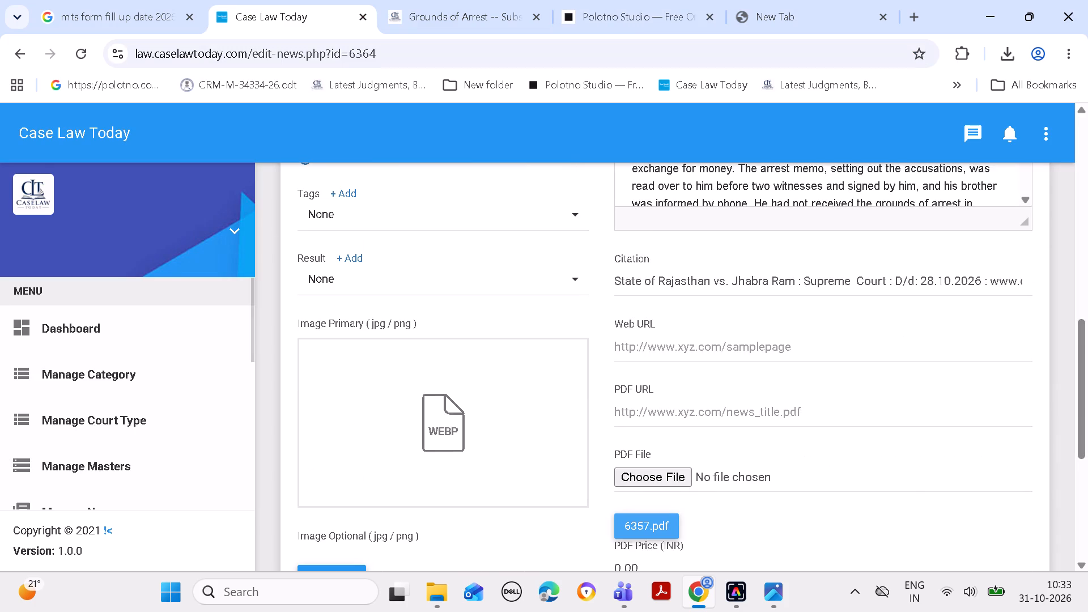
drag(805, 277, 882, 286)
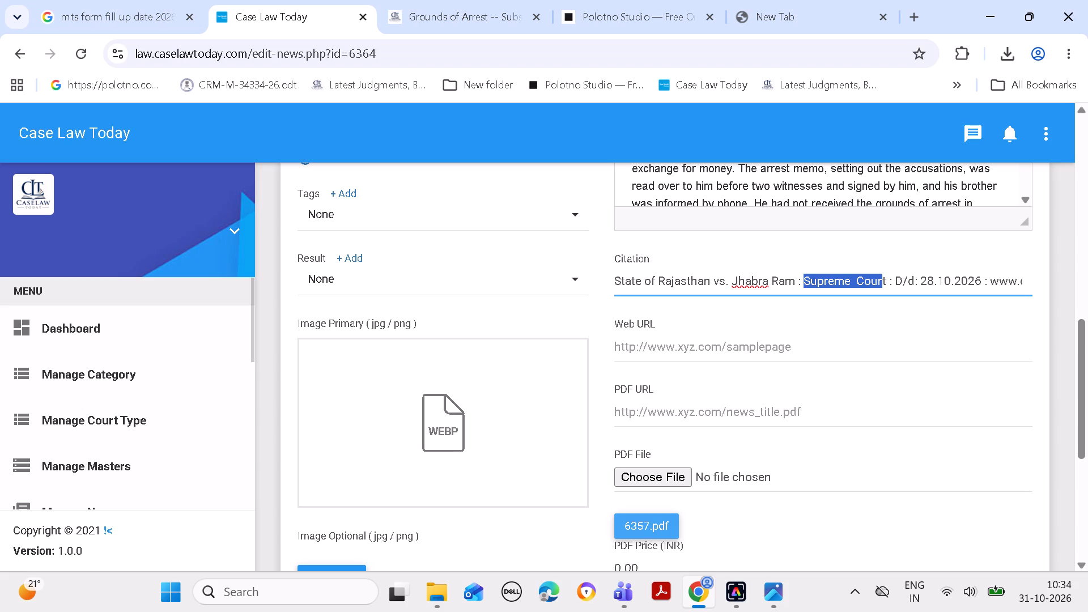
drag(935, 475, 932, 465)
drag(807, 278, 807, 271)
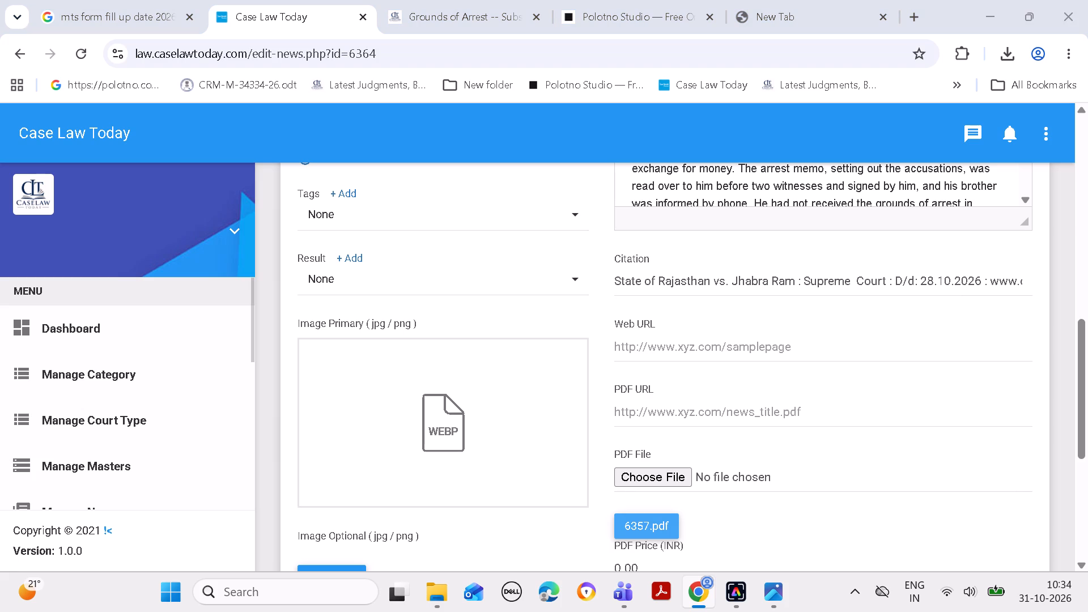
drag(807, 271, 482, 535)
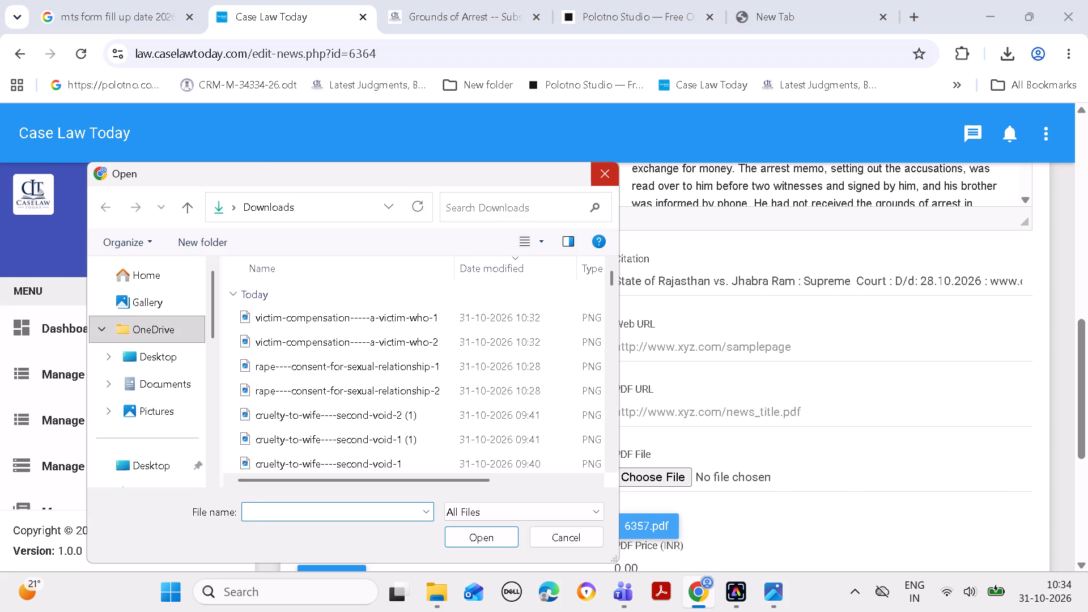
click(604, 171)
Copy the court name "Supreme Court" from the Citation of the 6364 news item.
drag(806, 276, 856, 283)
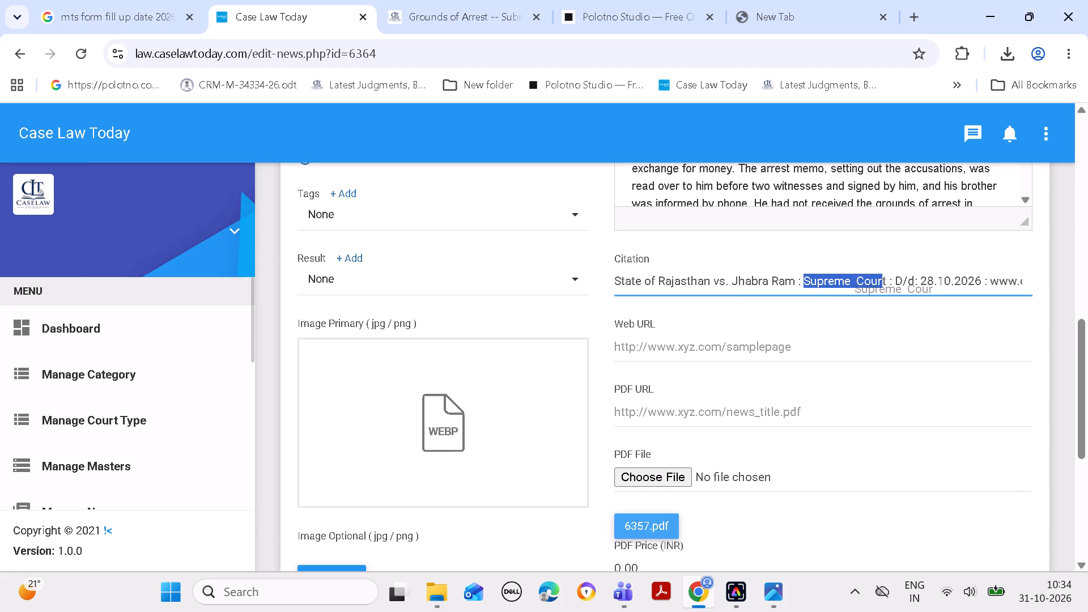
drag(856, 283, 857, 283)
click(849, 318)
drag(804, 278, 819, 278)
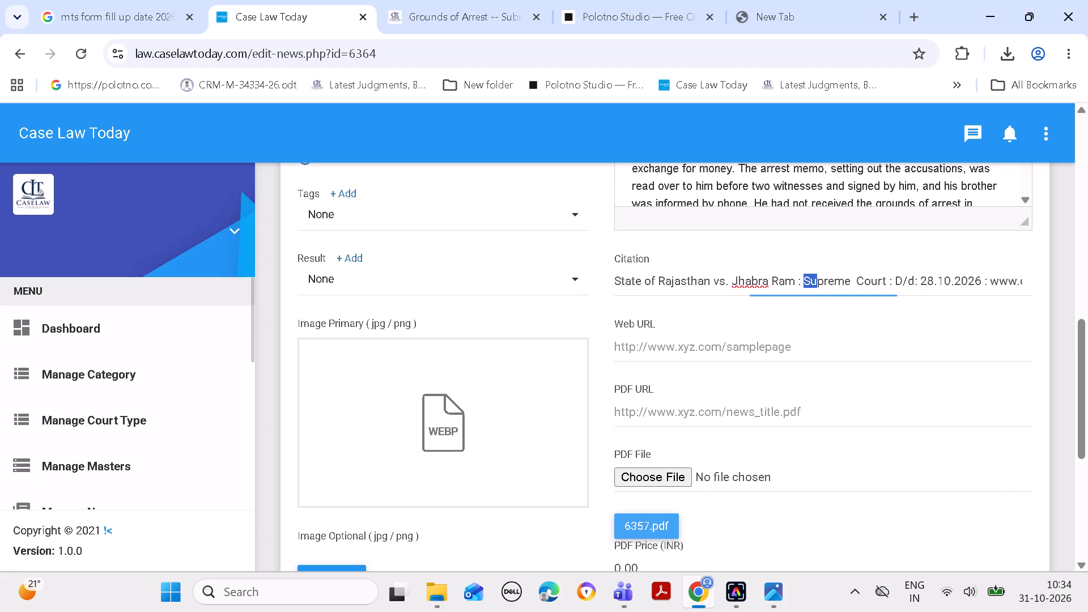
drag(819, 278, 886, 277)
key(ctrl+c)
In Polotno Studio, shift the Supreme Court photo slightly down and widen it to about 923 px, aligned with the headline's left margin.
click(597, 7)
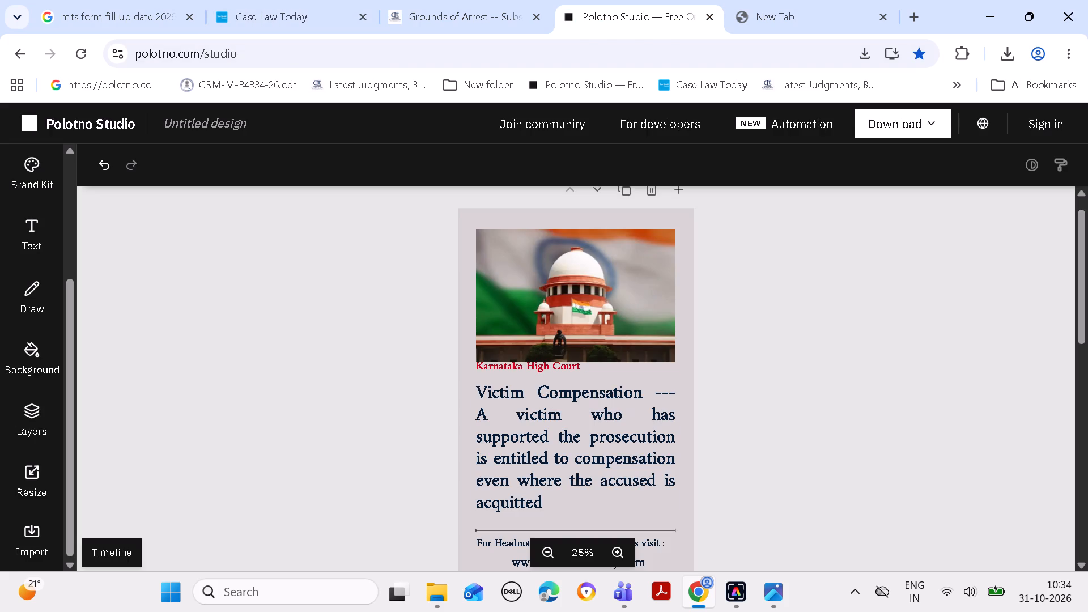
drag(538, 362, 537, 370)
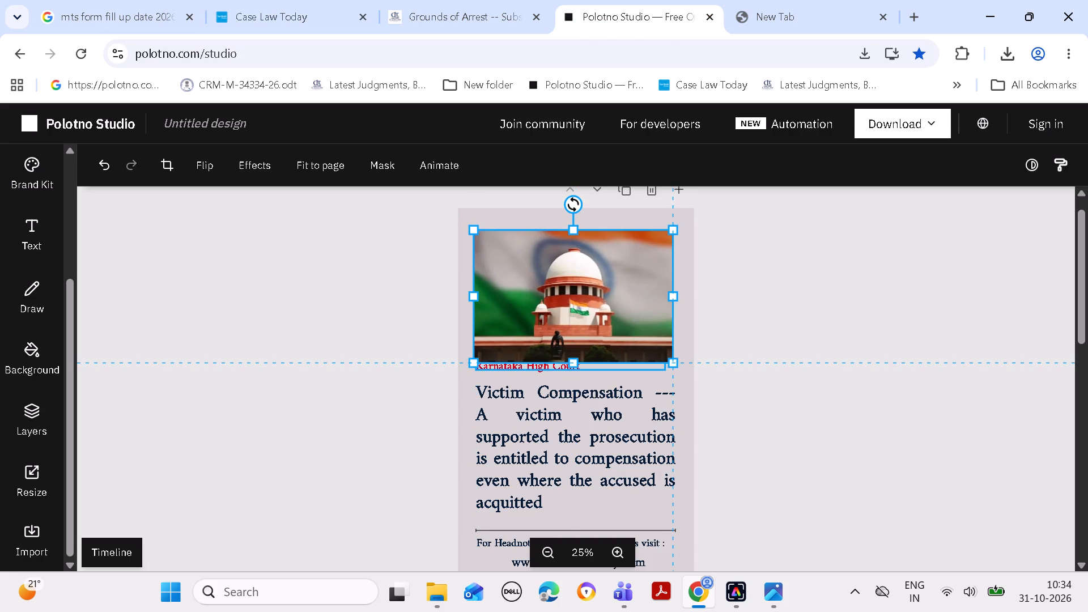
drag(537, 370, 540, 370)
click(758, 333)
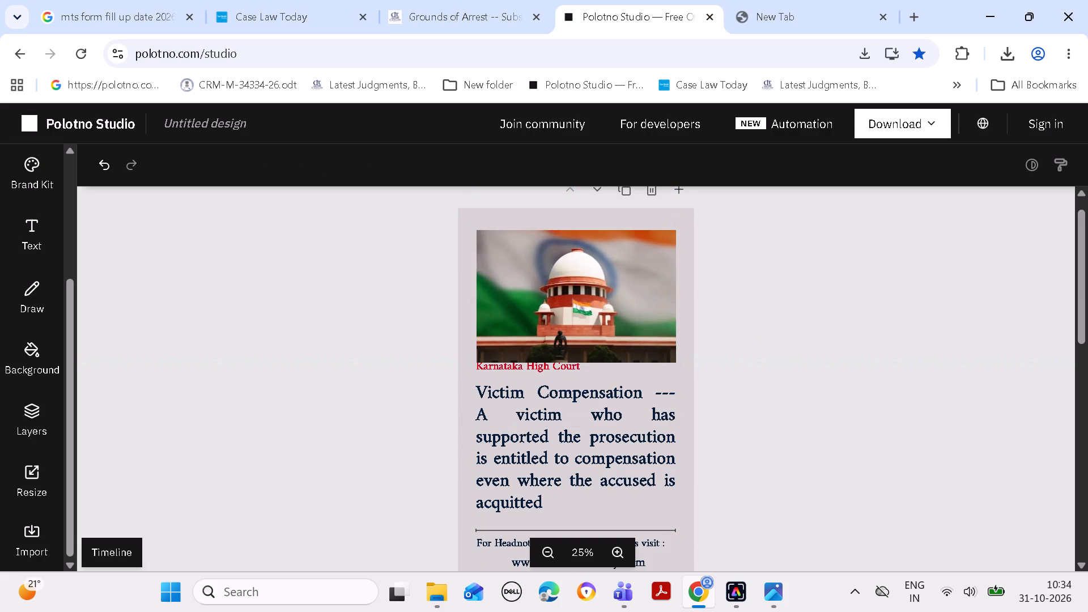
click(644, 284)
click(677, 294)
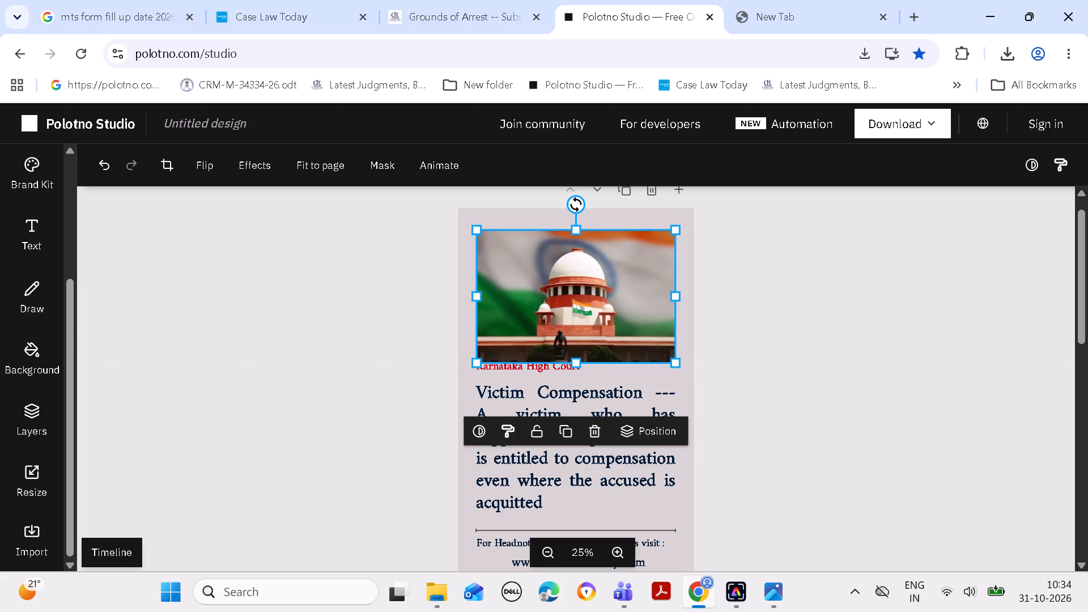
click(477, 298)
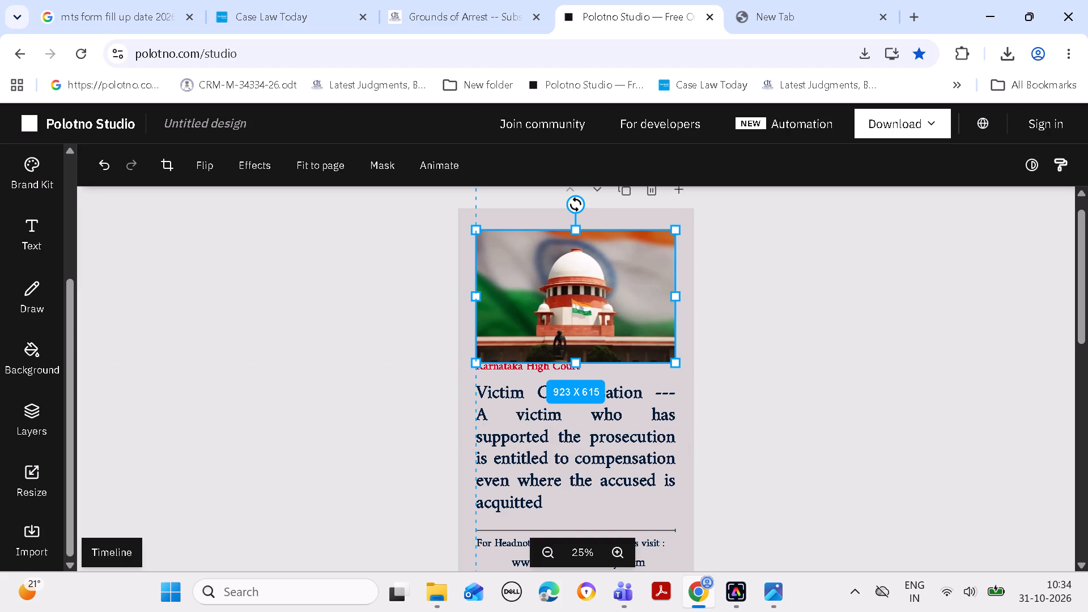
click(805, 331)
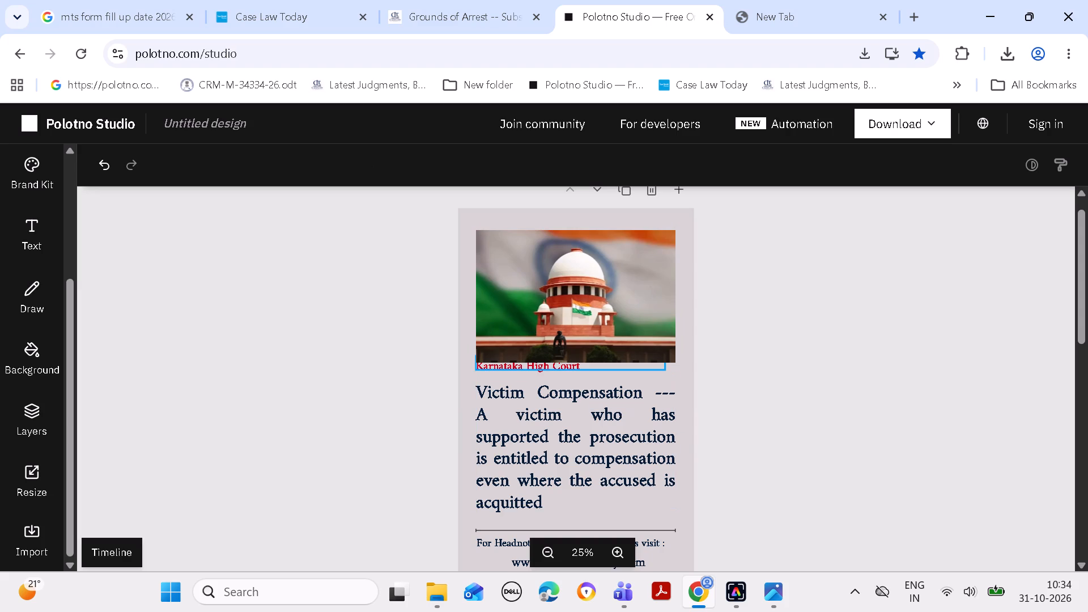
Move the red court name label down until it clears the lower edge of the photo.
drag(546, 365, 542, 376)
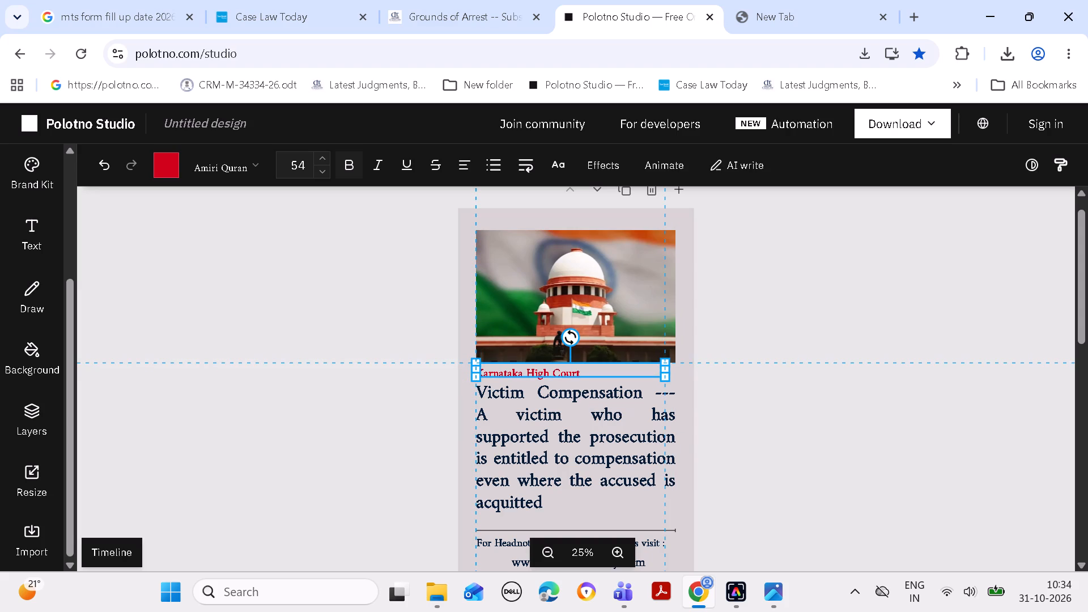
drag(542, 376, 542, 375)
Replace the Karnataka High Court label text with the copied court name, Supreme Court.
triple_click(592, 370)
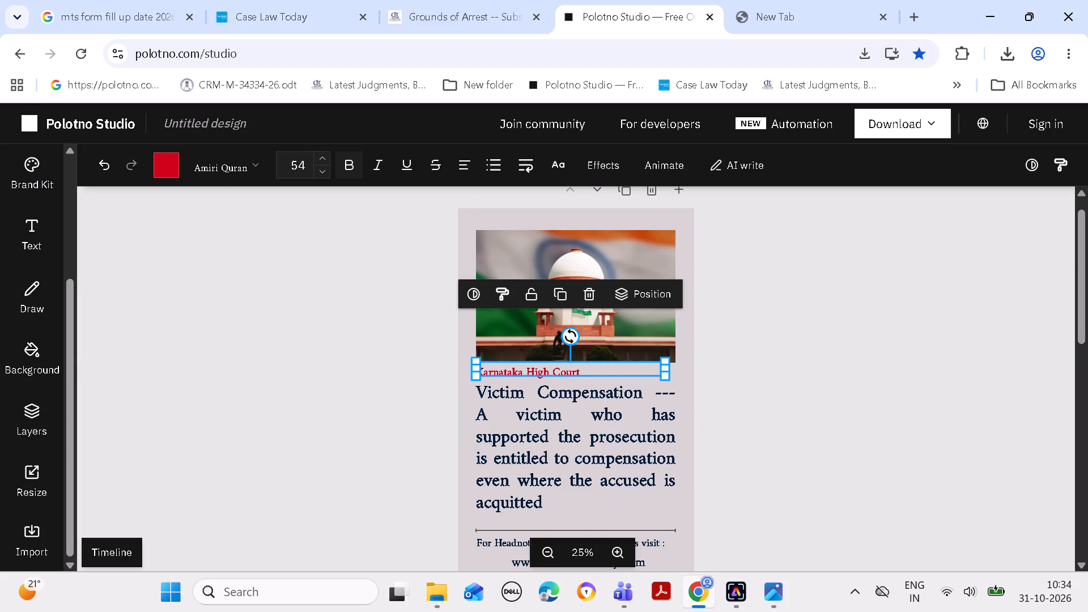
triple_click(587, 375)
click(585, 370)
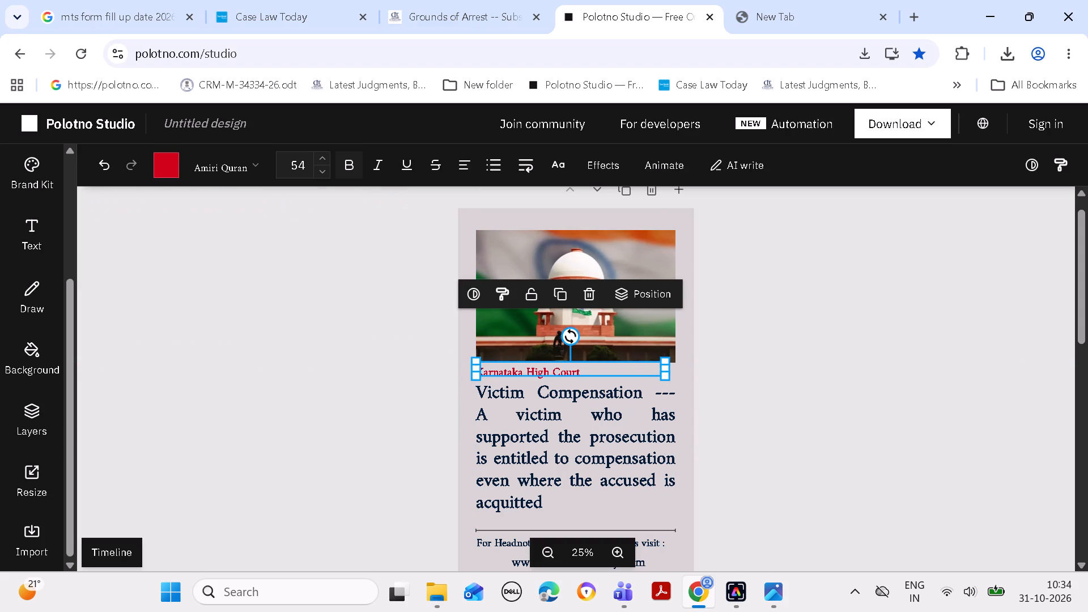
double_click(590, 361)
click(587, 371)
click(768, 378)
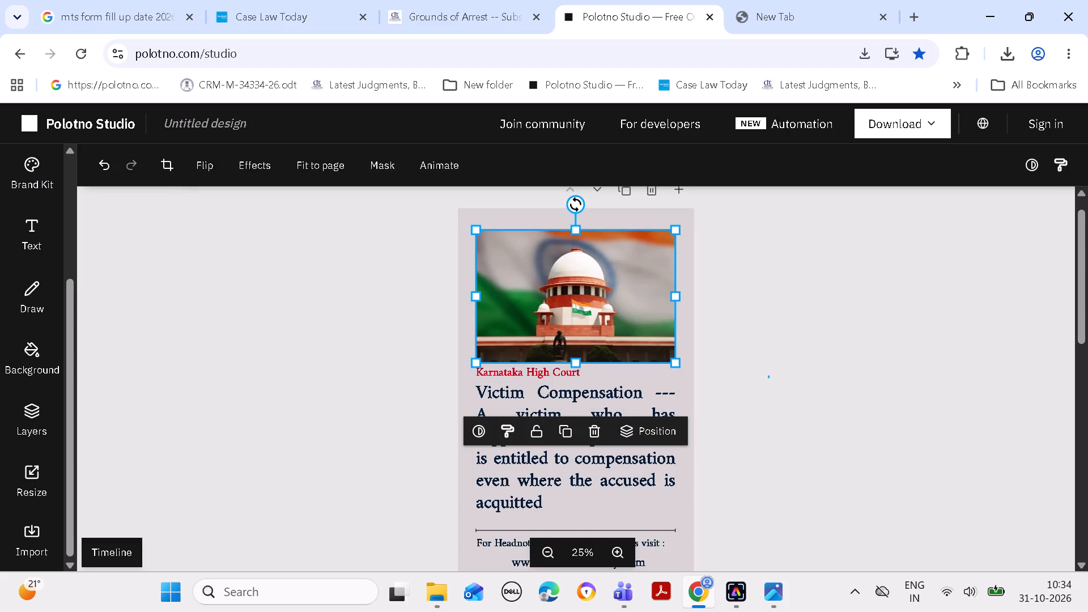
double_click(601, 367)
click(583, 368)
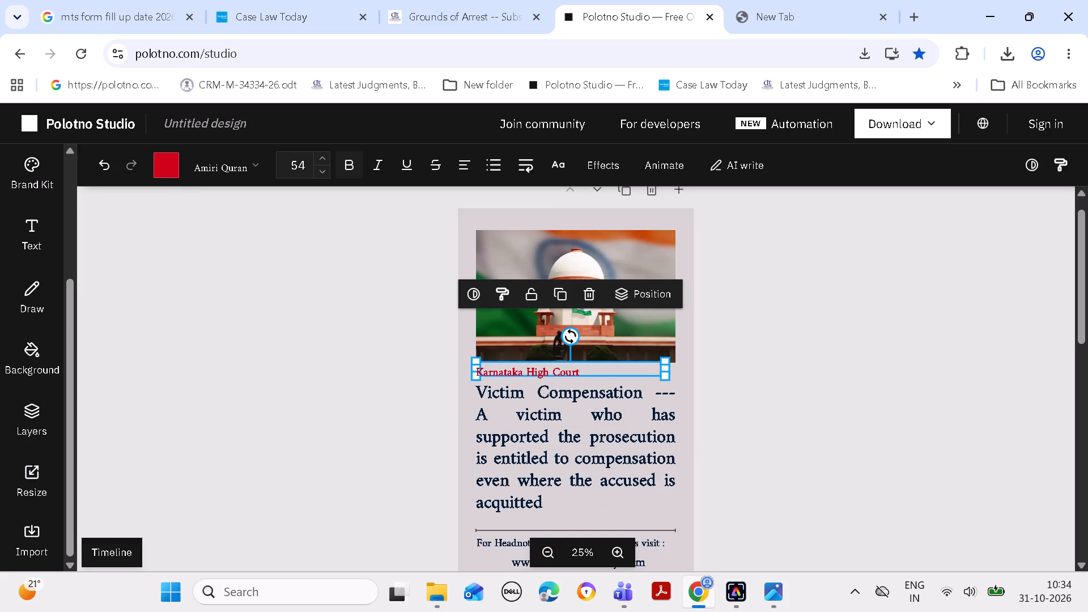
key(BackSpace)
key(BackSpace)
key(BackSpace)
key(BackSpace)
key(BackSpace)
key(BackSpace)
key(BackSpace)
key(BackSpace)
key(BackSpace)
key(BackSpace)
key(BackSpace)
key(BackSpace)
key(BackSpace)
key(BackSpace)
key(BackSpace)
key(BackSpace)
key(BackSpace)
key(BackSpace)
key(BackSpace)
key(BackSpace)
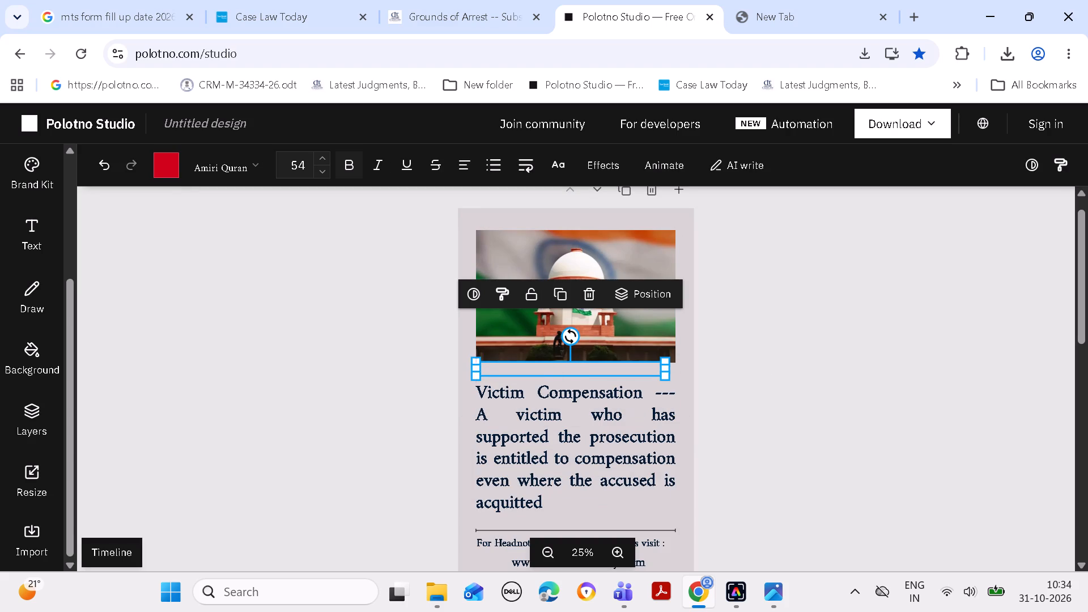
key(ctrl+v)
click(785, 362)
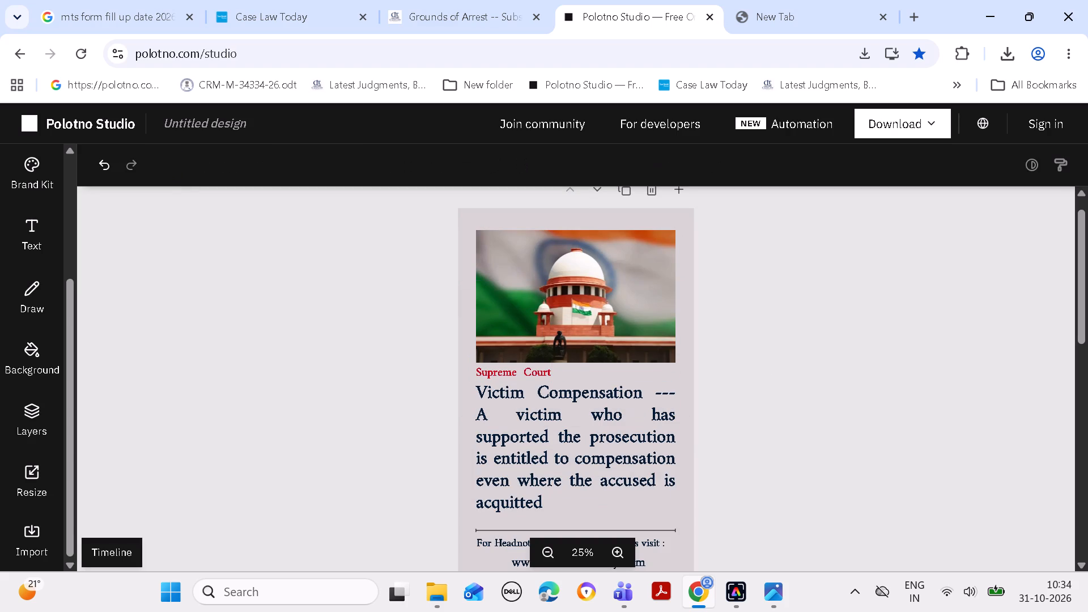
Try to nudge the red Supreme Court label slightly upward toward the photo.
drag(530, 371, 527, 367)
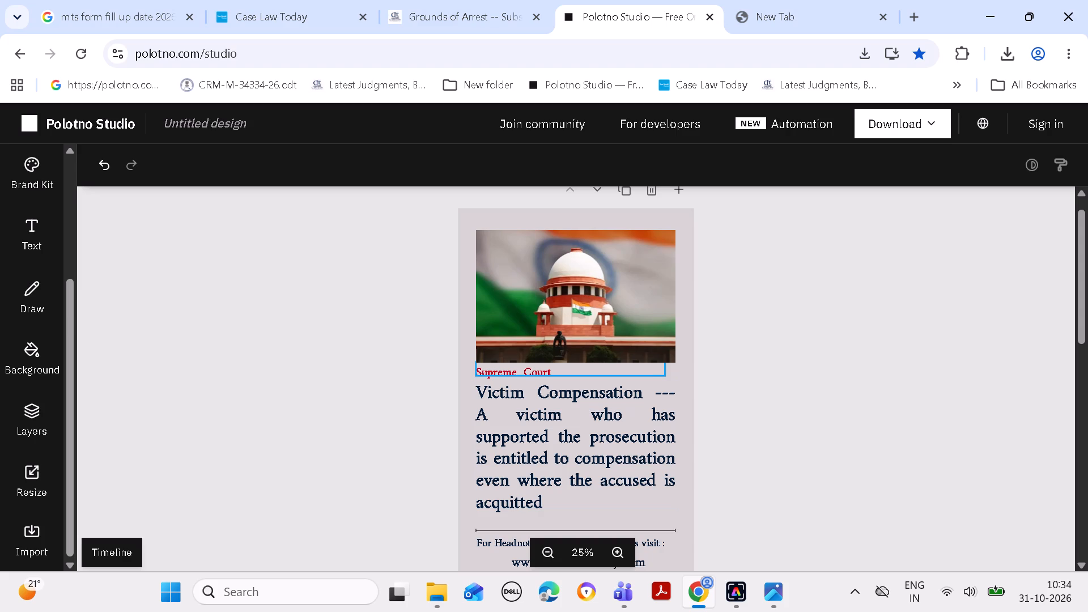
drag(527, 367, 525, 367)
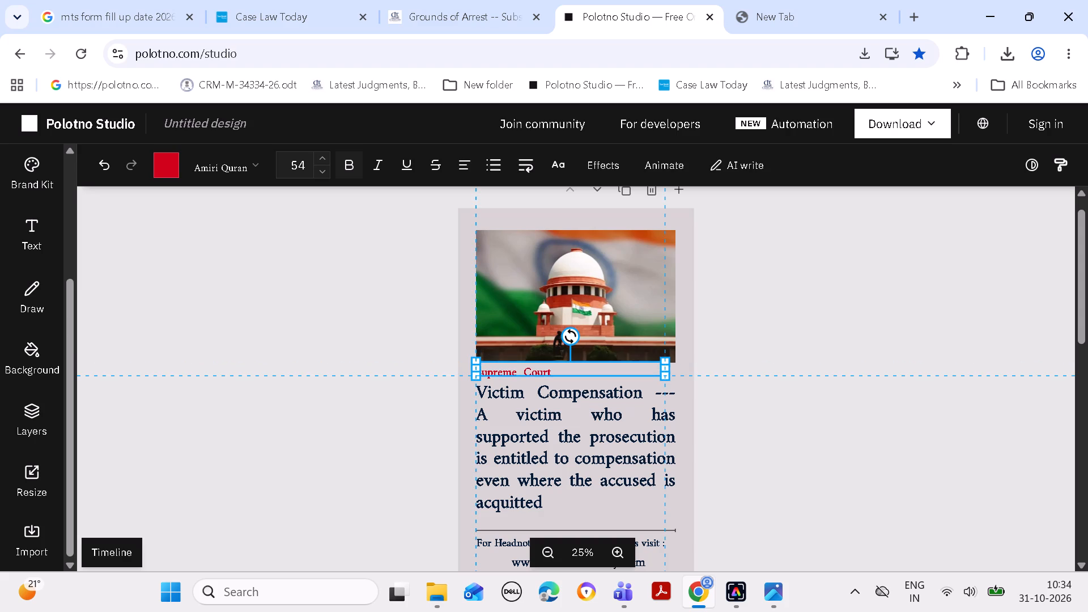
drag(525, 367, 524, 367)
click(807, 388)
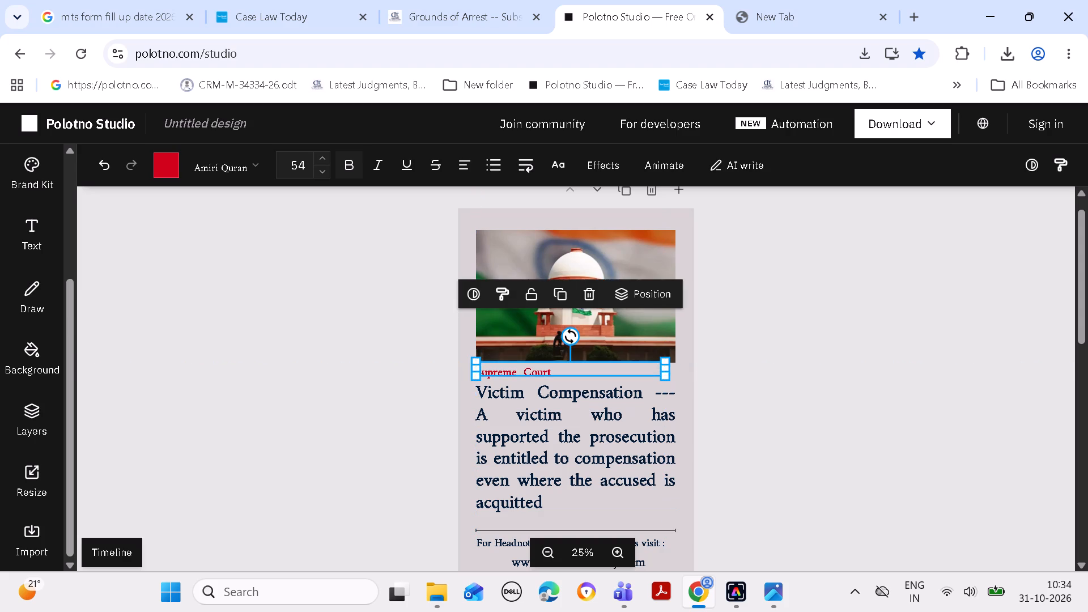
Return to the 6364 edit form in Case Law Today and copy the entire Law Point text on Grounds of Arrest.
click(277, 16)
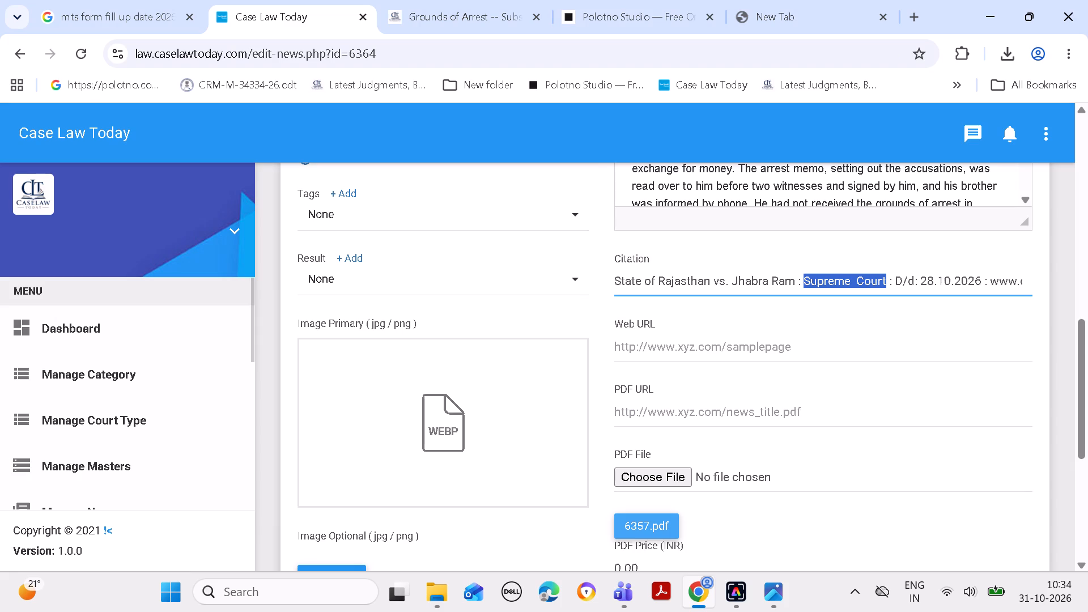
drag(1087, 354, 1087, 220)
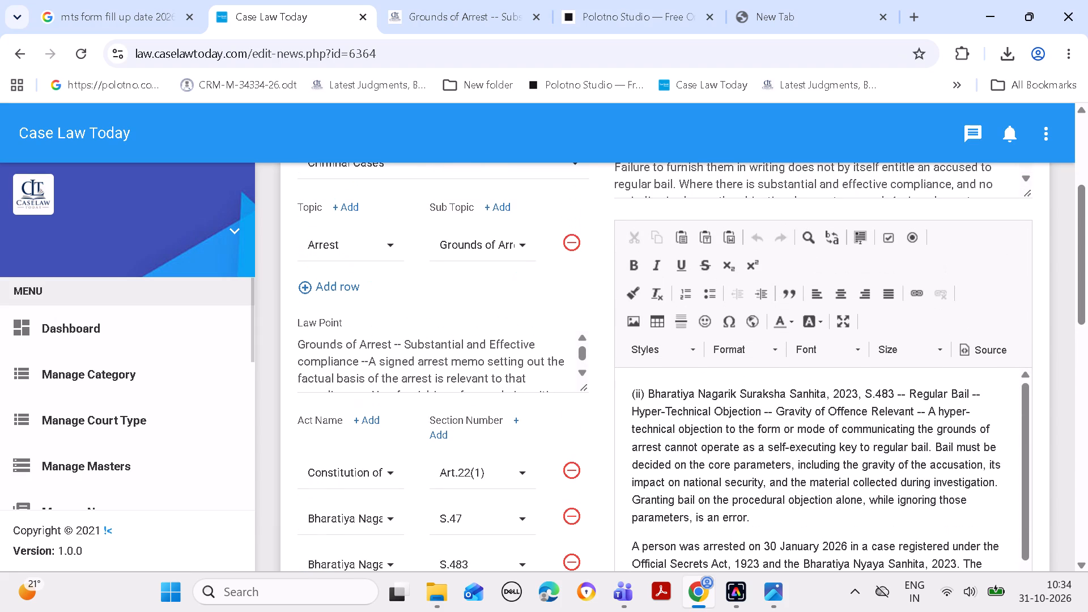
click(299, 342)
key(ctrl+a)
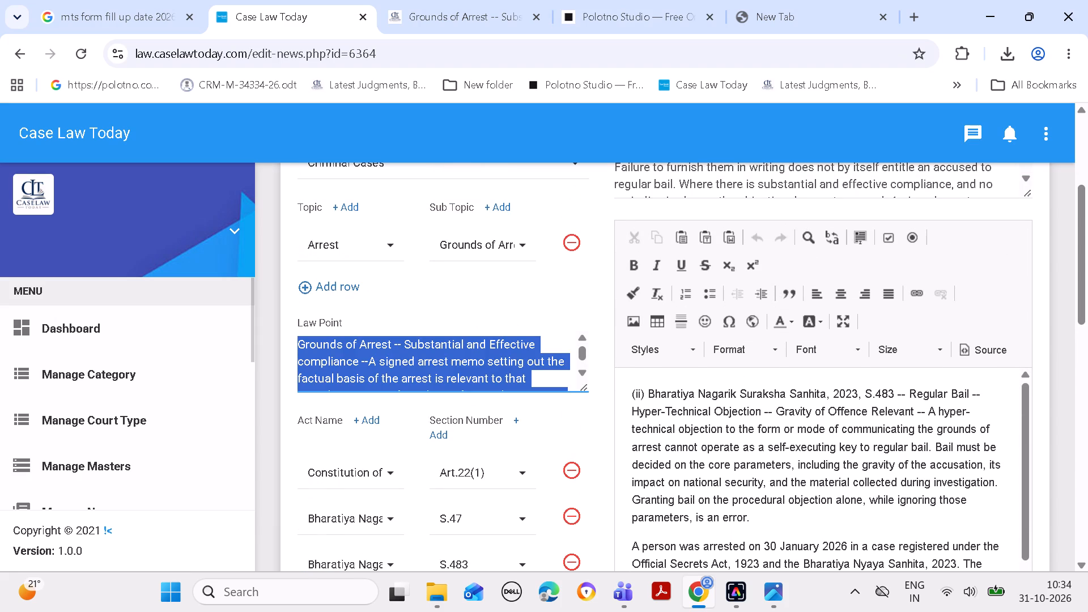
key(ctrl+c)
Replace the Victim Compensation headline on the Polotno Studio poster with the copied Grounds of Arrest law point.
click(639, 13)
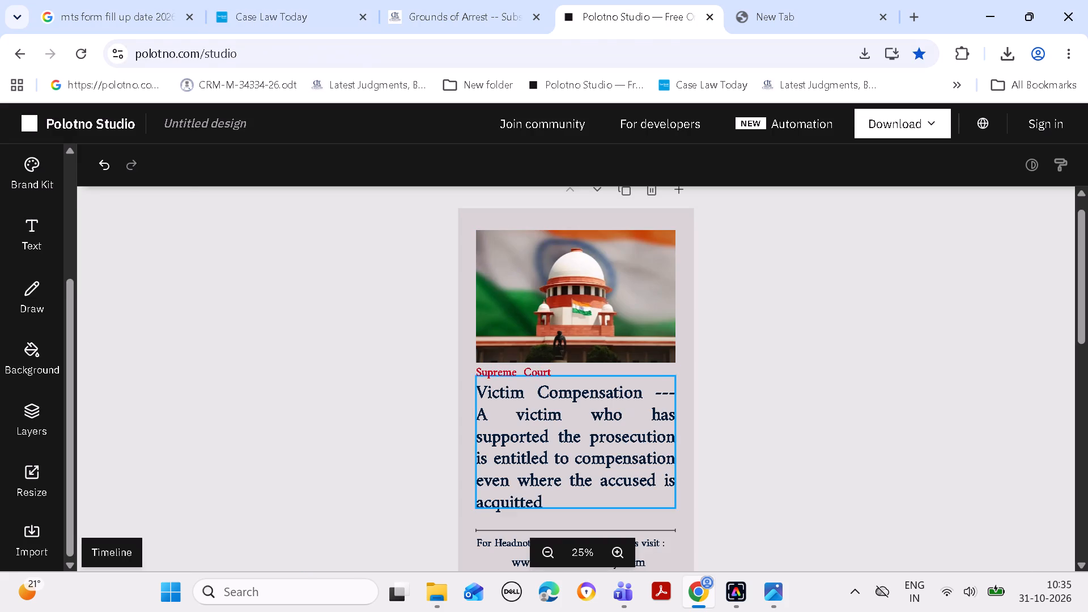
double_click(571, 430)
key(ctrl+a)
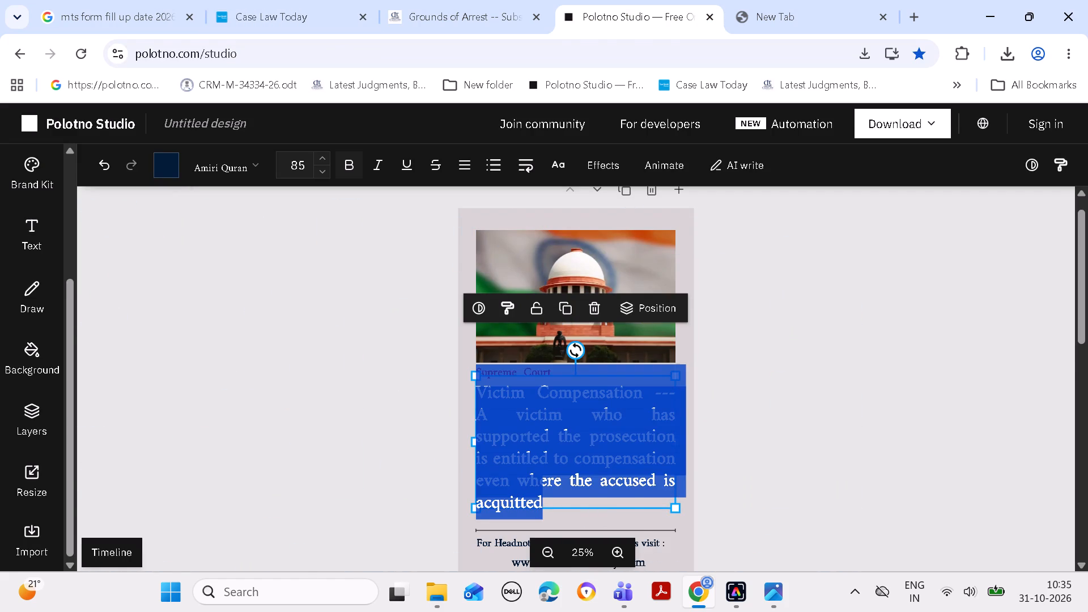
key(ctrl+v)
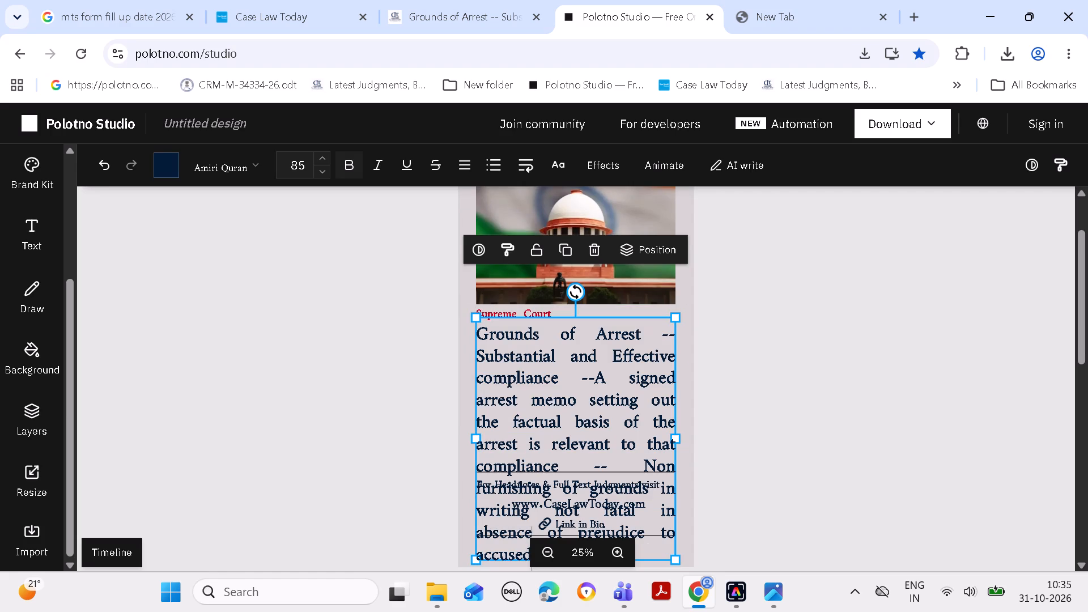
Reduce the headline's font size to 66 so the text fits above the divider line.
triple_click(319, 169)
triple_click(320, 168)
triple_click(321, 165)
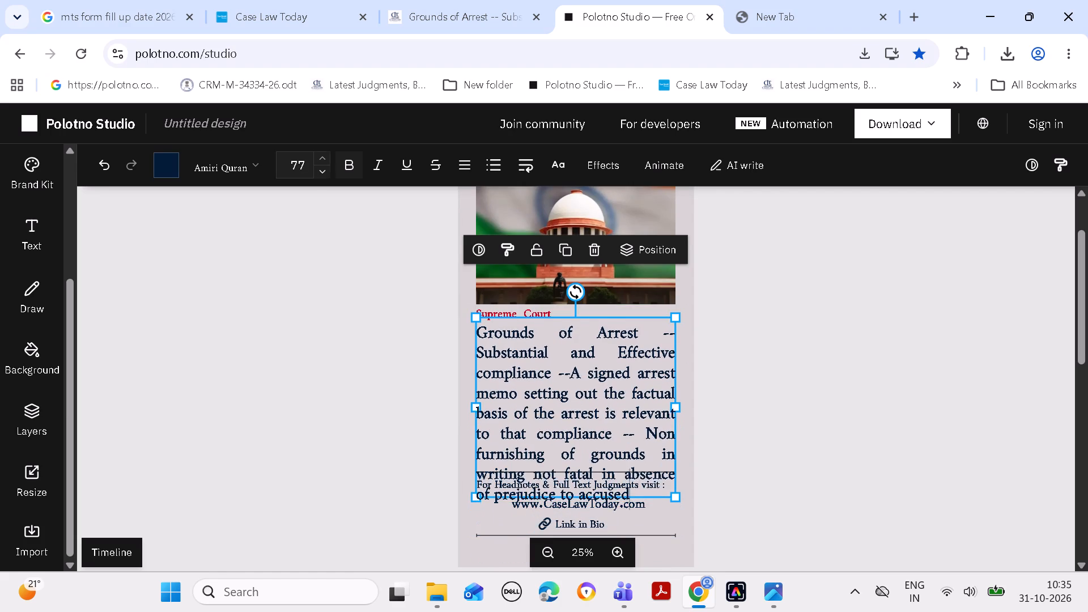
triple_click(324, 170)
triple_click(324, 170)
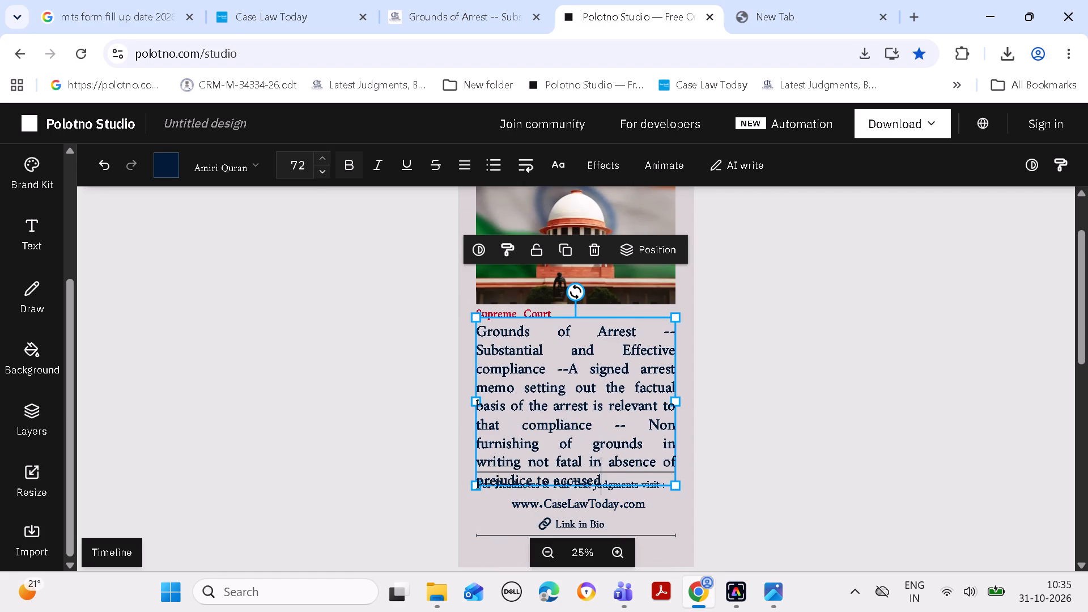
double_click(326, 170)
double_click(326, 169)
click(326, 169)
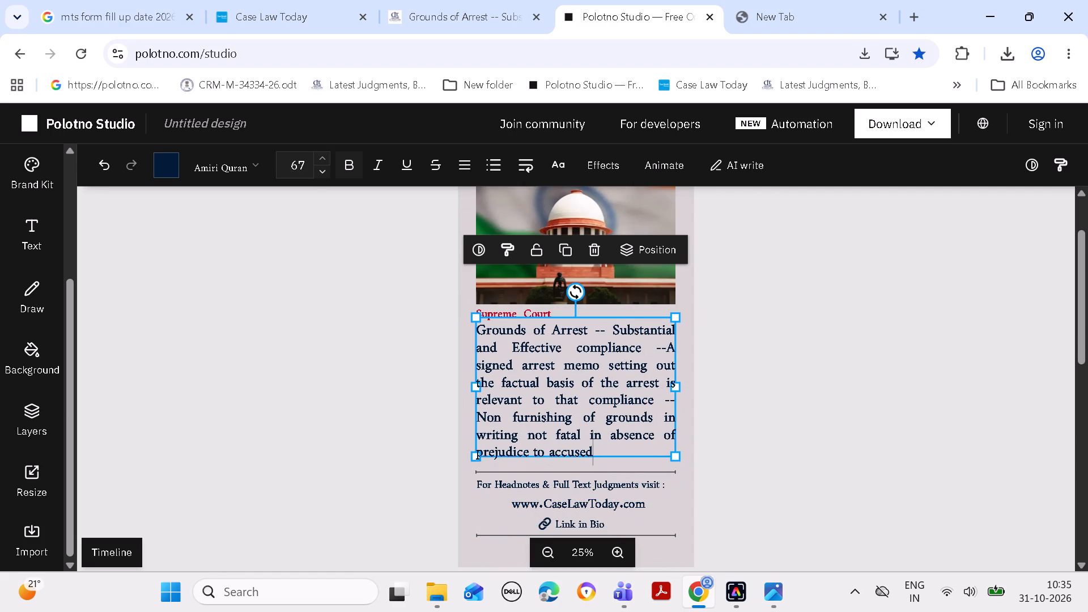
click(326, 169)
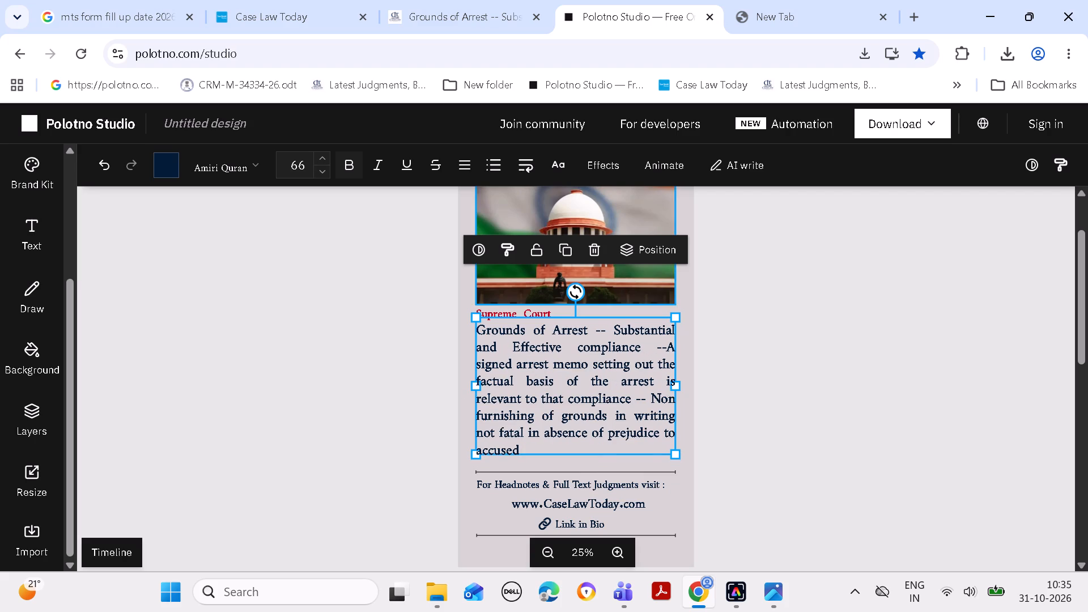
click(814, 402)
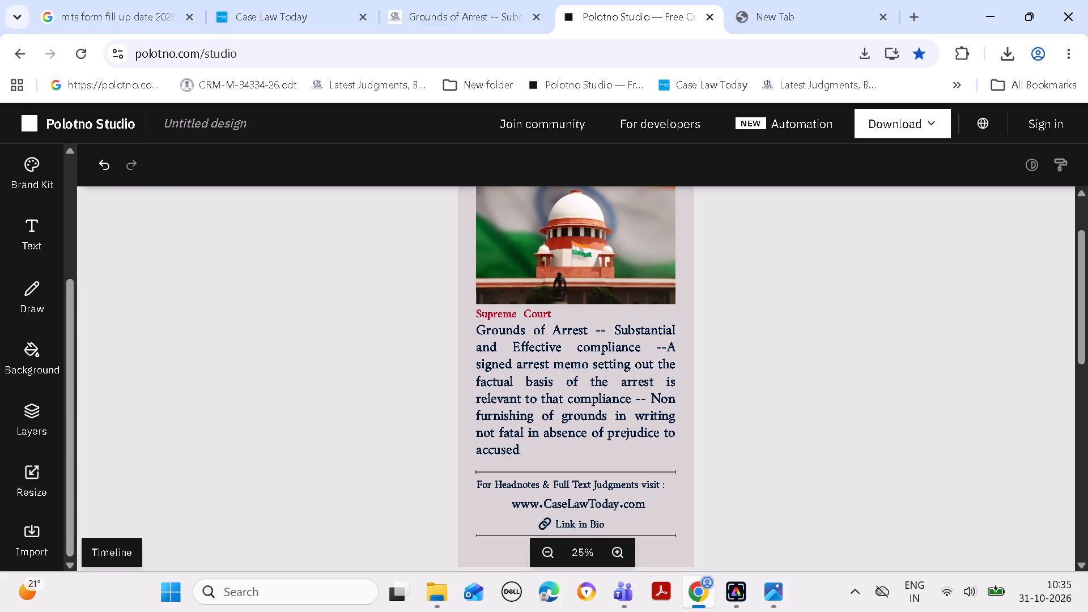
Crop a thin strip off the top edge of the Supreme Court photo.
drag(922, 376, 936, 402)
drag(1087, 322, 1087, 299)
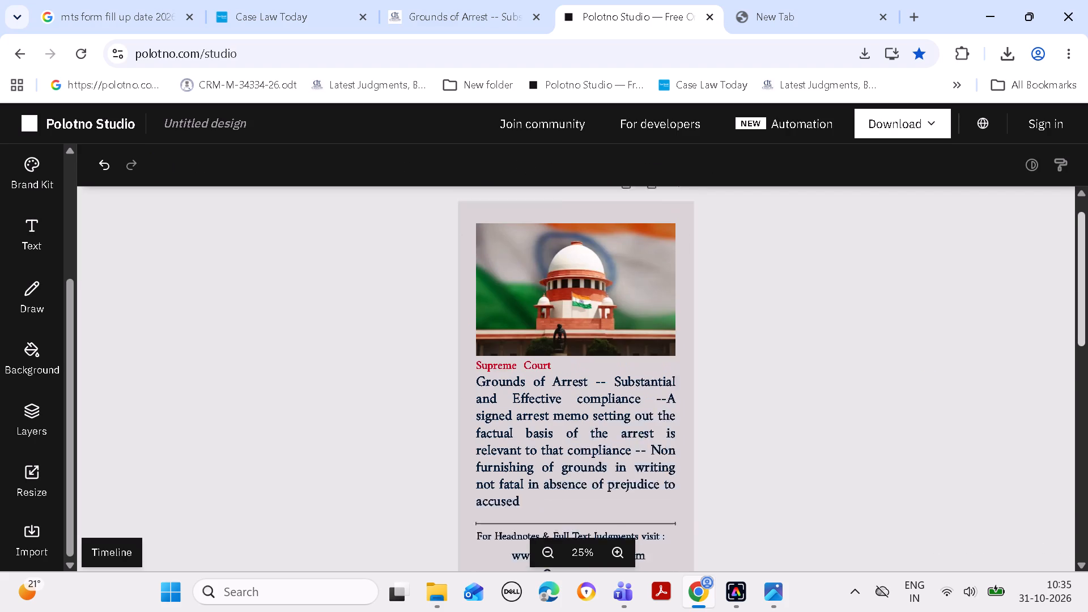
drag(1087, 299, 1087, 290)
double_click(576, 286)
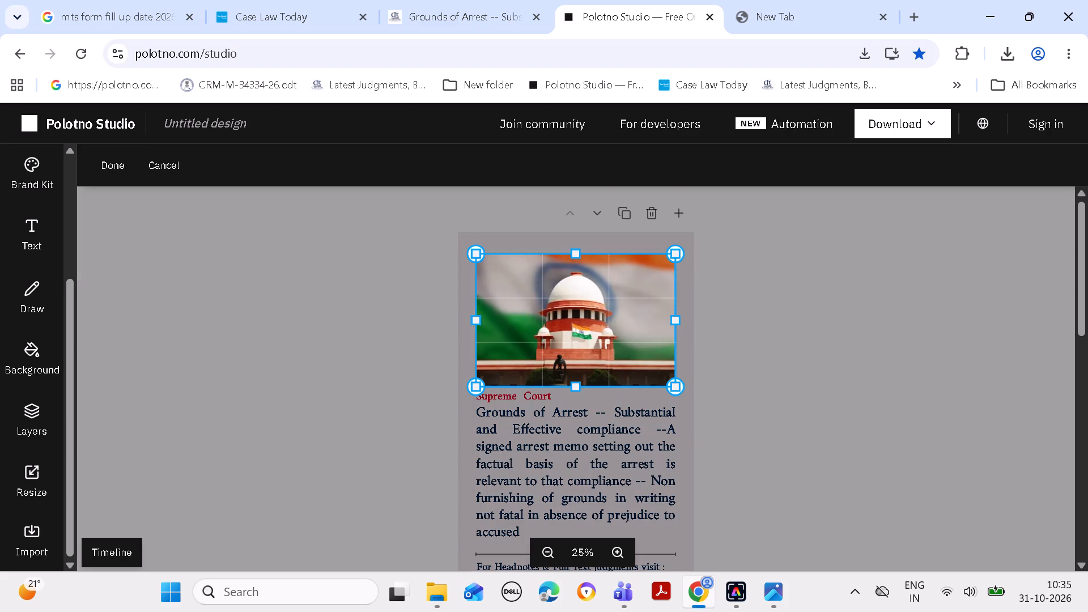
click(578, 254)
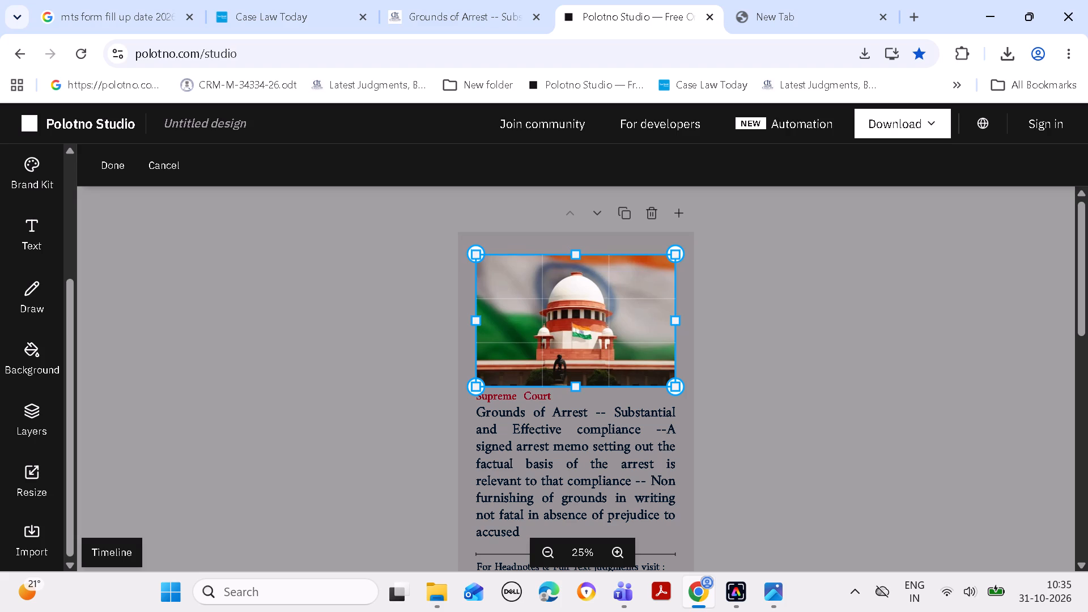
click(791, 270)
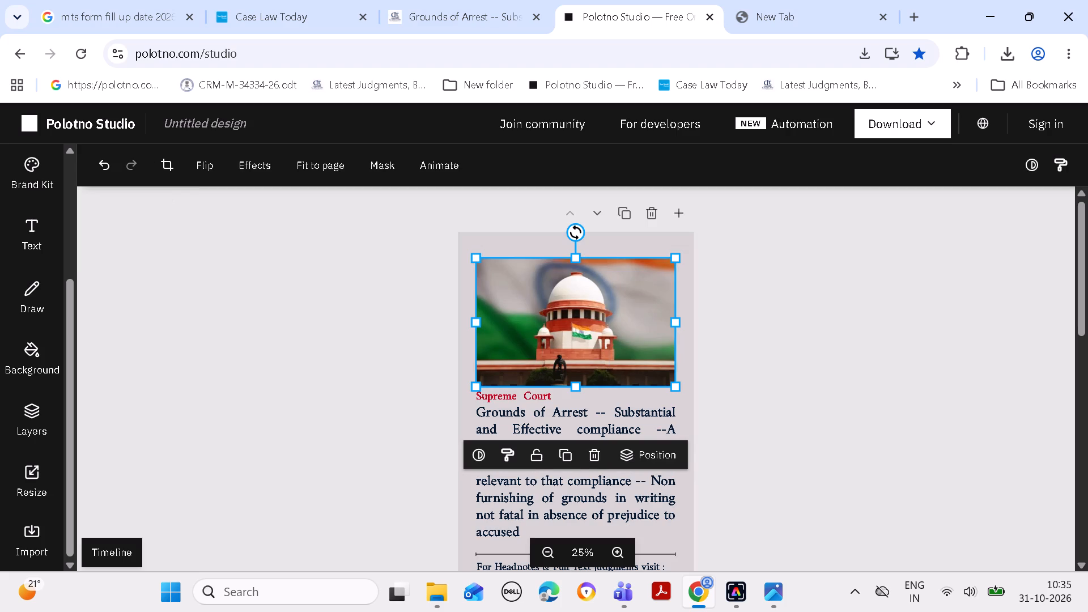
click(792, 268)
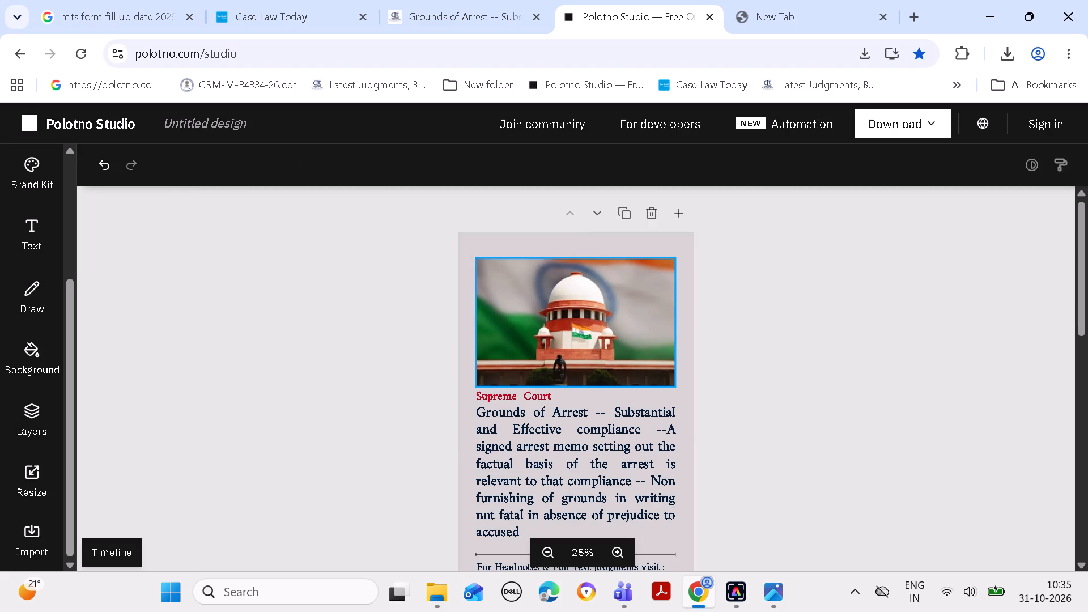
Nudge the Supreme Court photo up slightly and crop a thin strip off its bottom edge.
drag(579, 331, 579, 321)
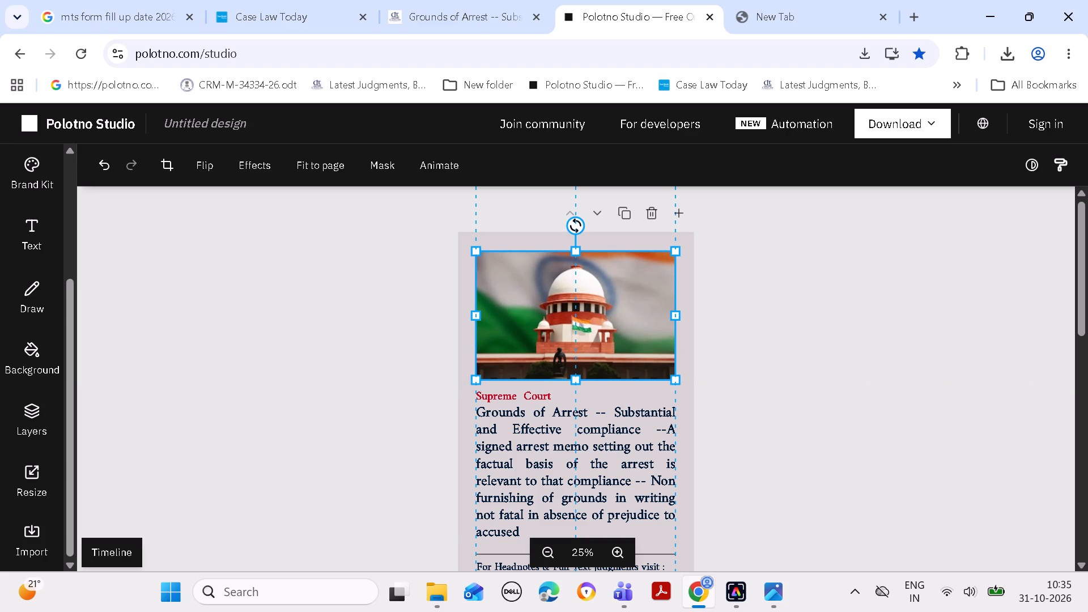
drag(579, 321, 579, 324)
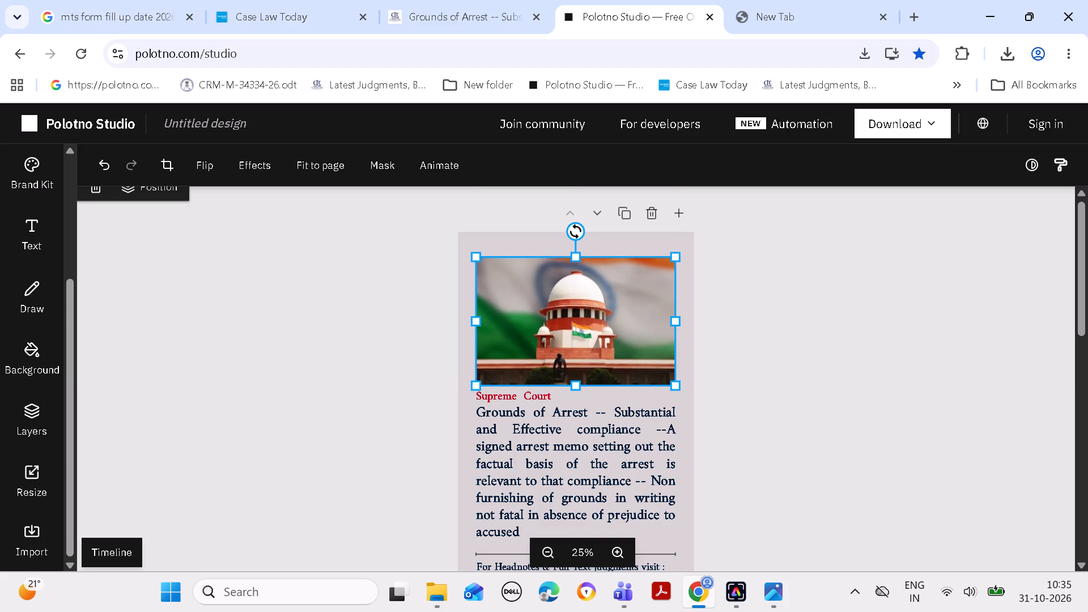
double_click(579, 324)
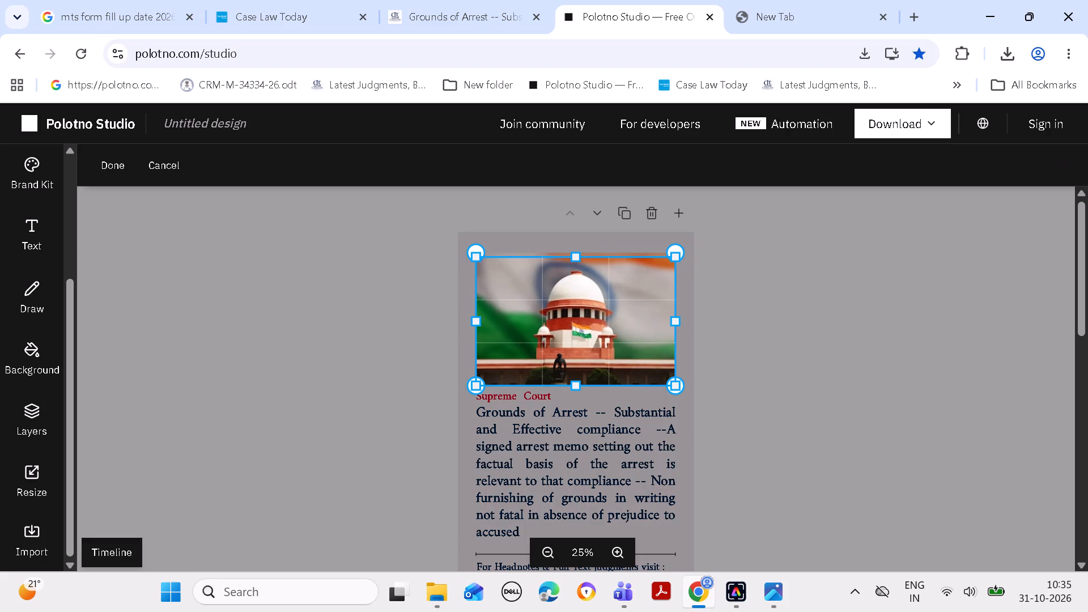
drag(574, 386, 574, 374)
double_click(815, 318)
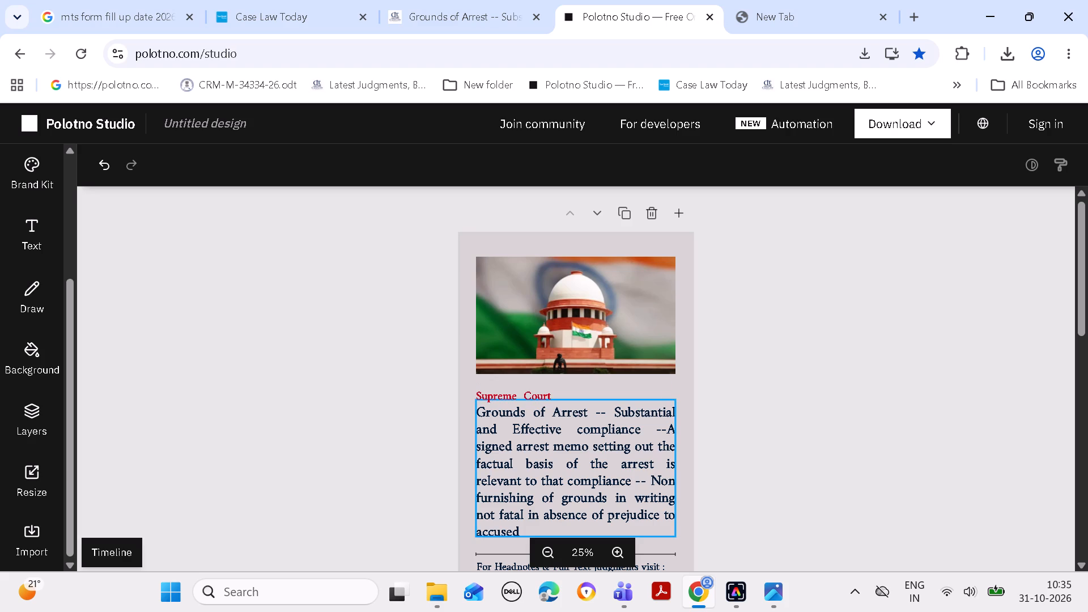
Move the red Supreme Court label up so it sits directly beneath the photo, keeping its left alignment.
drag(509, 391, 511, 385)
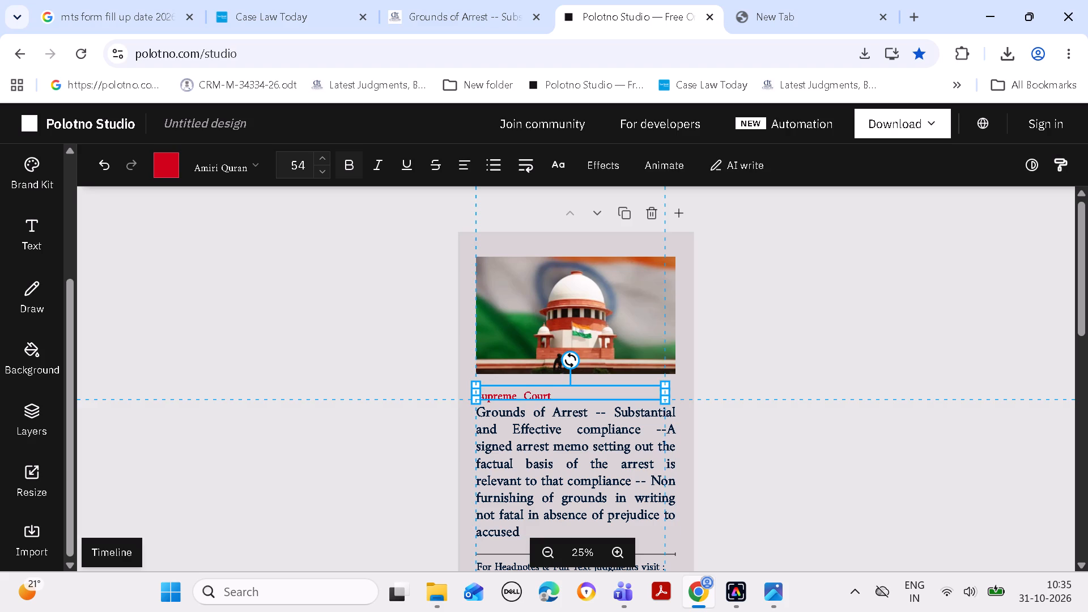
drag(511, 385, 508, 375)
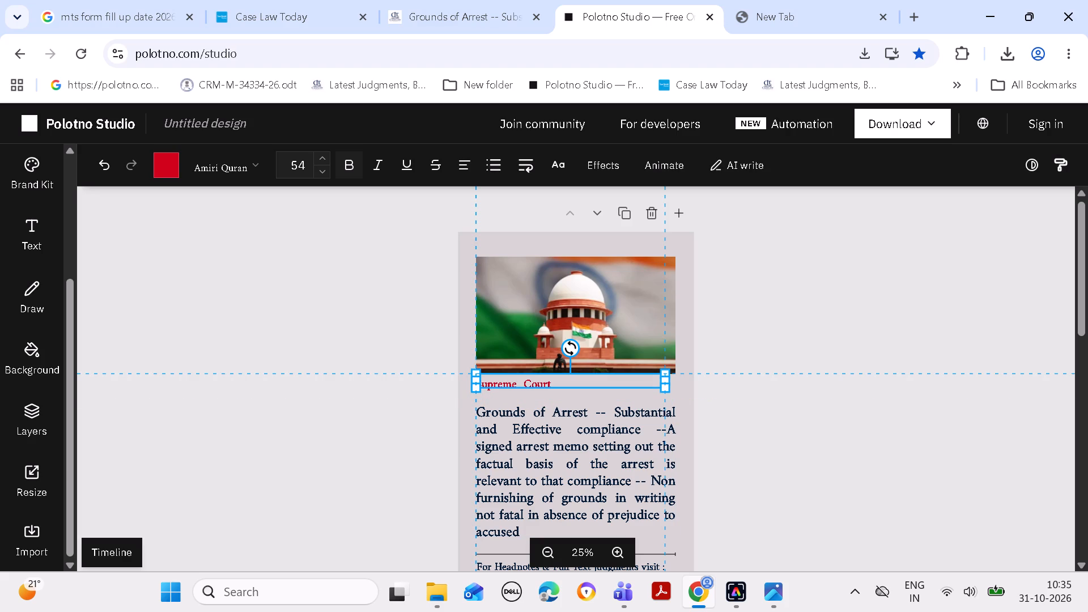
drag(508, 375, 508, 372)
click(872, 240)
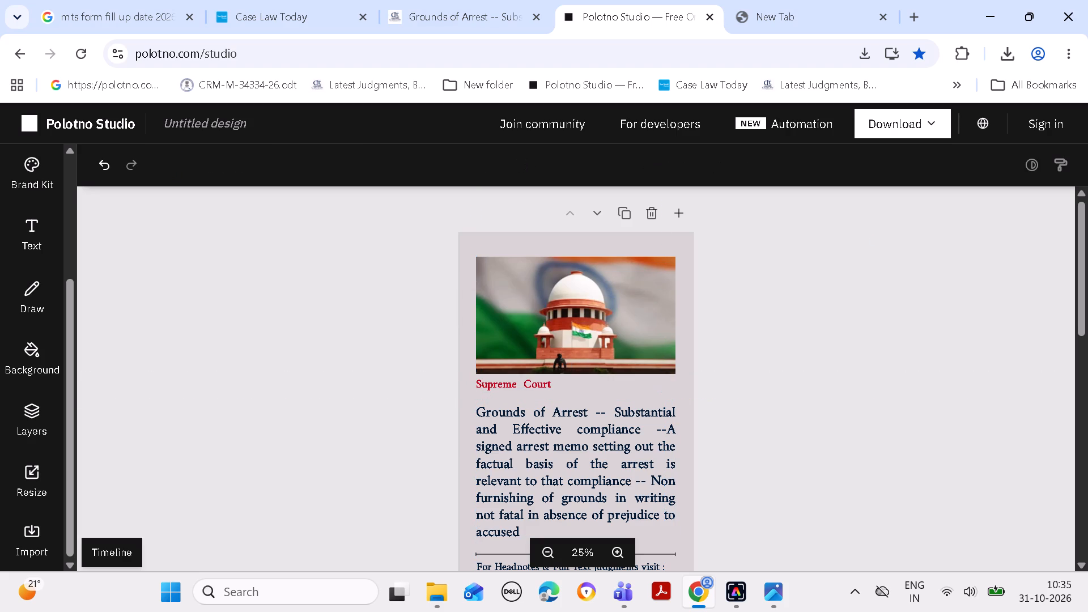
Extend the photo's crop slightly upward at its top edge.
double_click(566, 273)
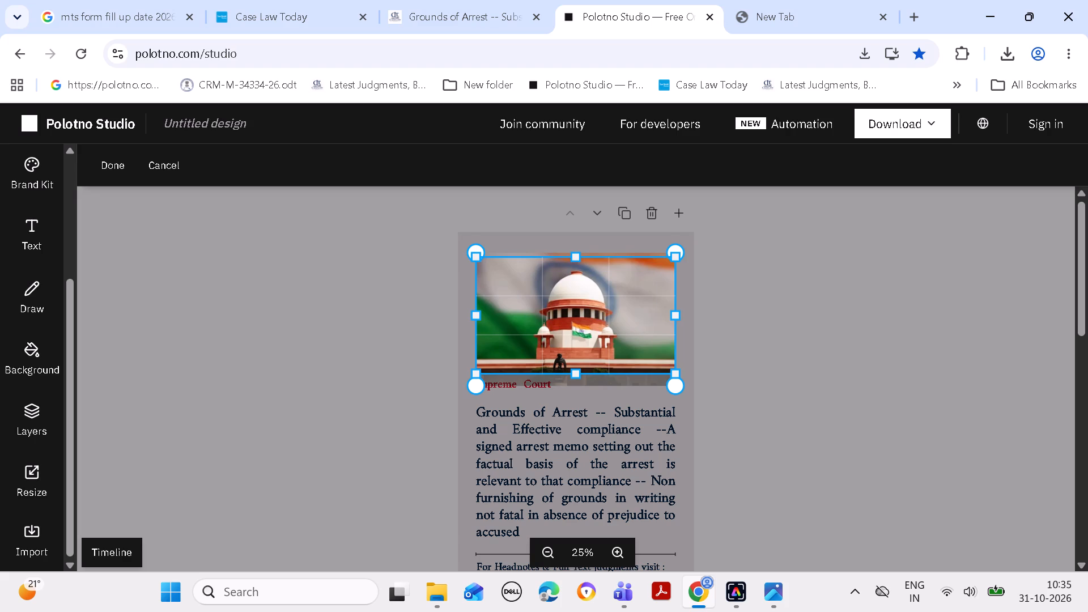
drag(577, 253, 577, 247)
double_click(793, 271)
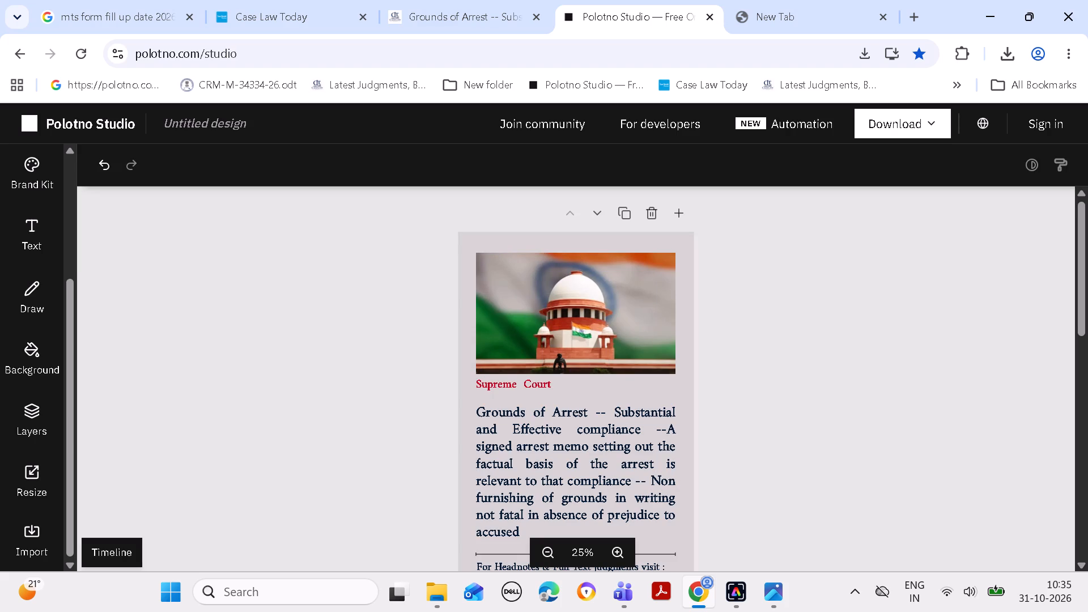
Nudge the Grounds of Arrest headline up slightly, keeping it aligned with the photo's sides.
drag(588, 444, 588, 439)
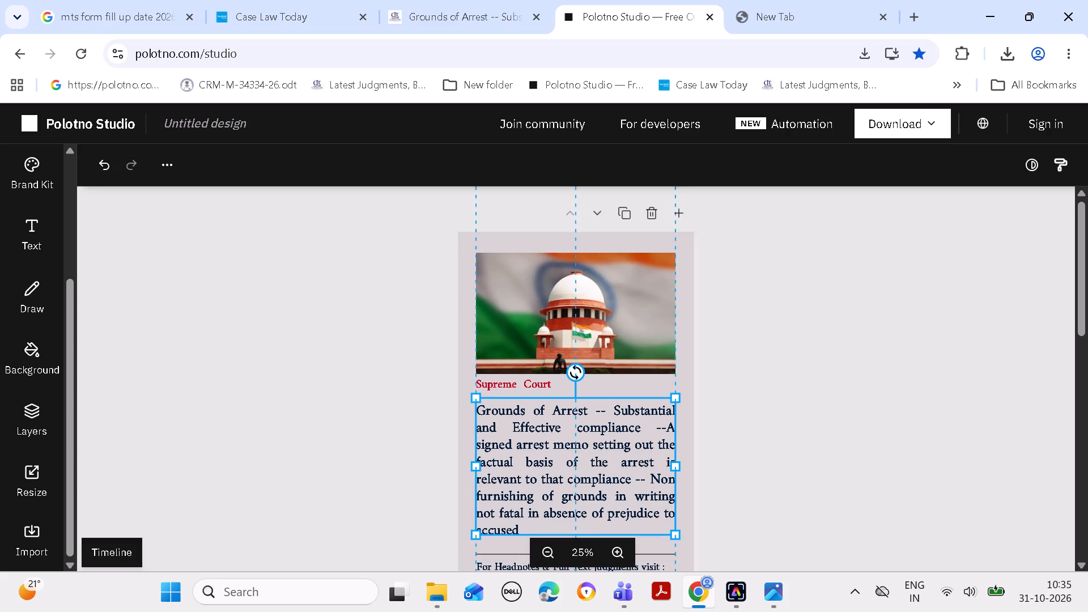
drag(588, 439, 587, 437)
click(792, 375)
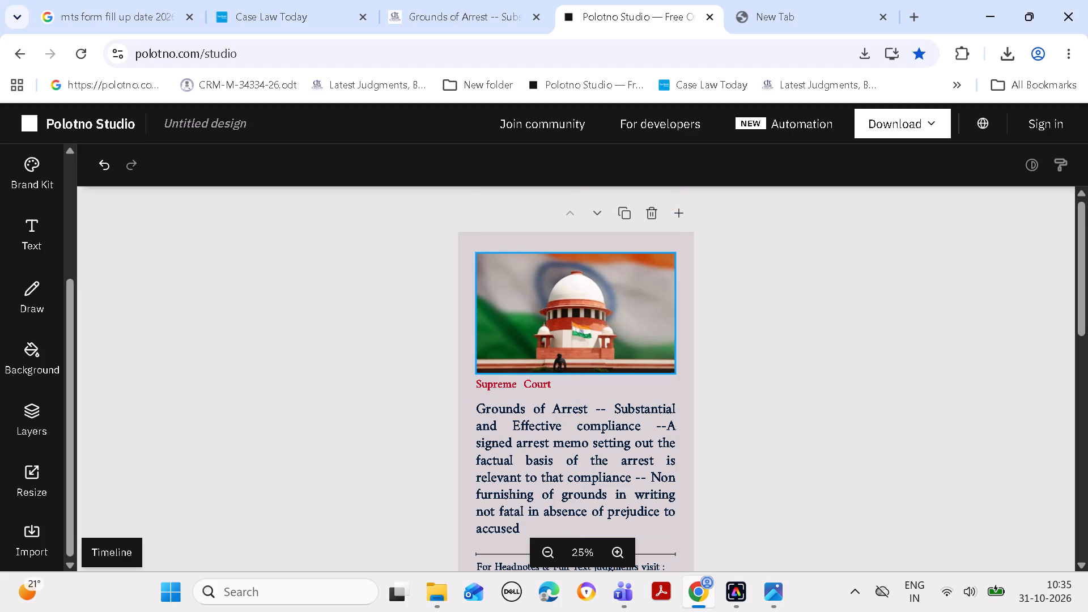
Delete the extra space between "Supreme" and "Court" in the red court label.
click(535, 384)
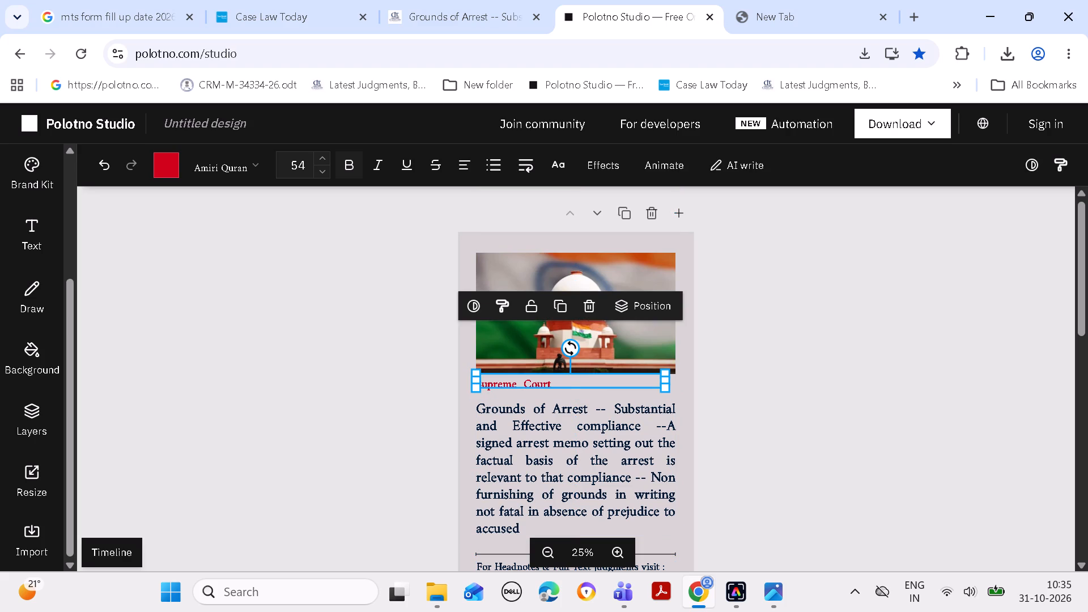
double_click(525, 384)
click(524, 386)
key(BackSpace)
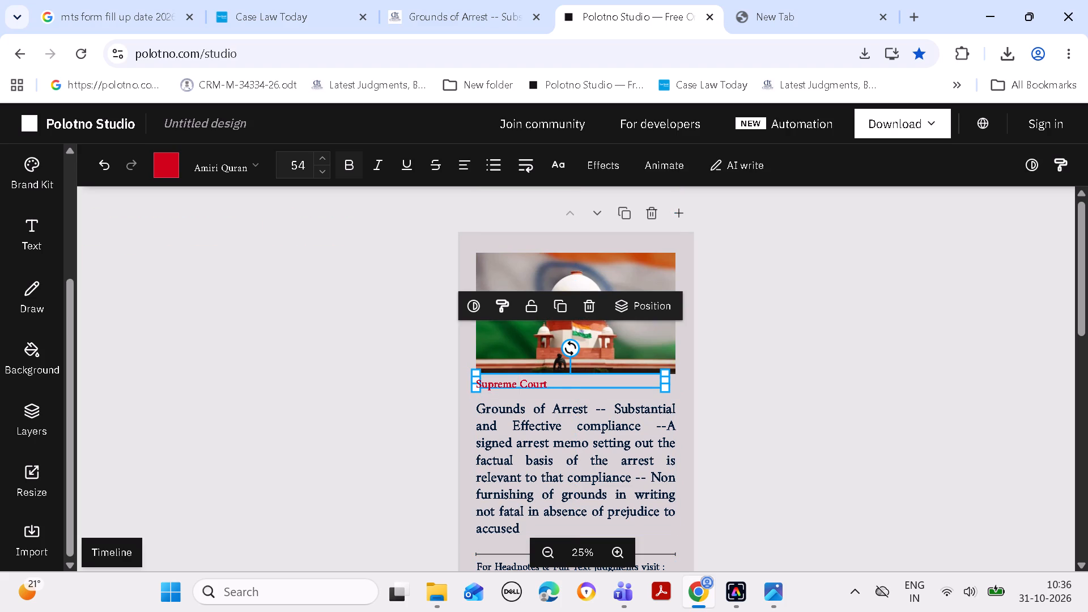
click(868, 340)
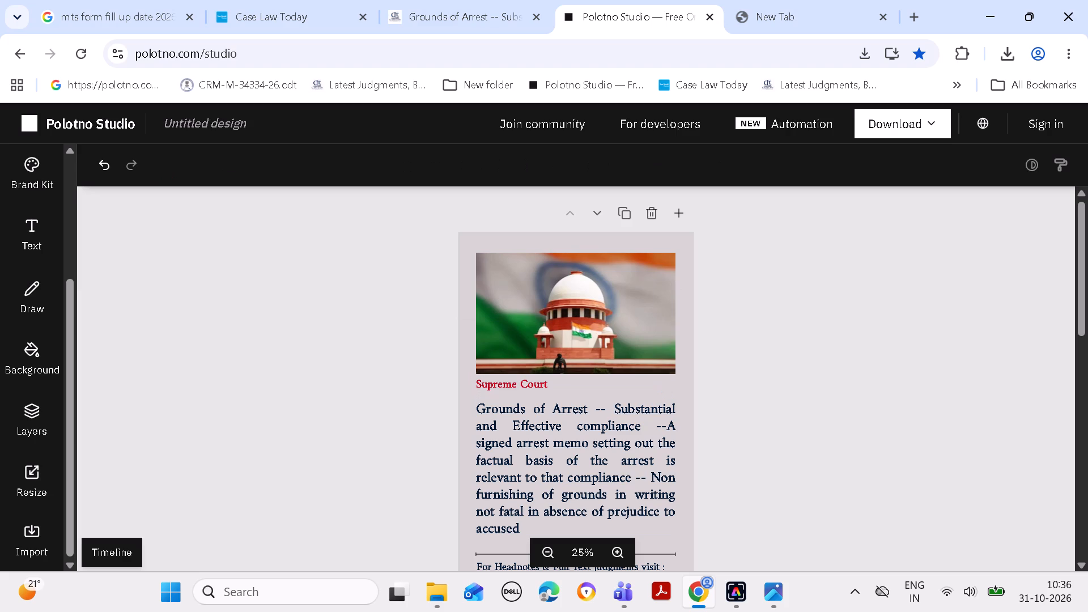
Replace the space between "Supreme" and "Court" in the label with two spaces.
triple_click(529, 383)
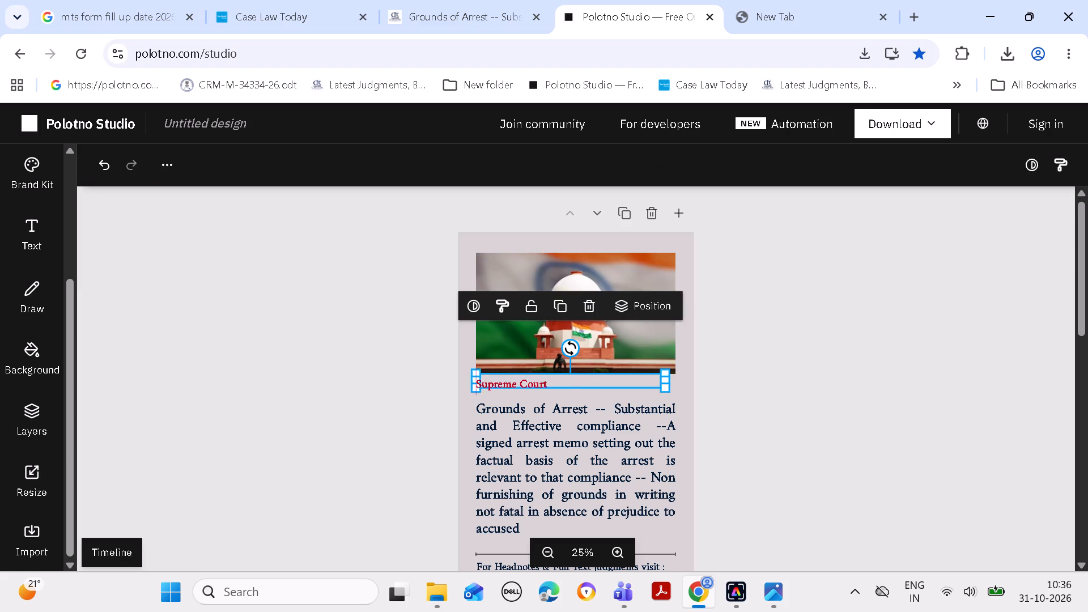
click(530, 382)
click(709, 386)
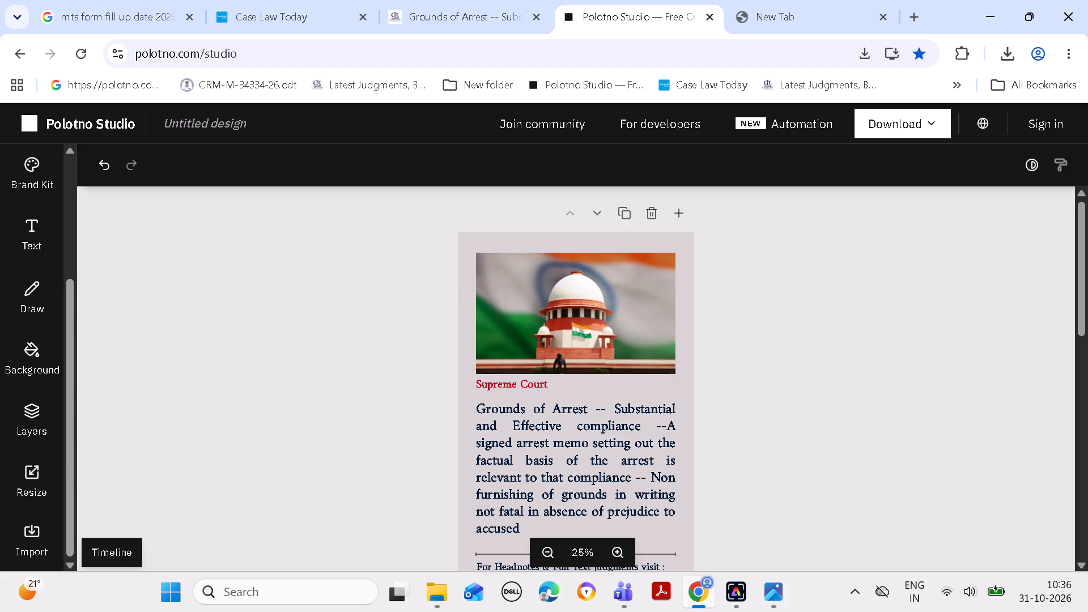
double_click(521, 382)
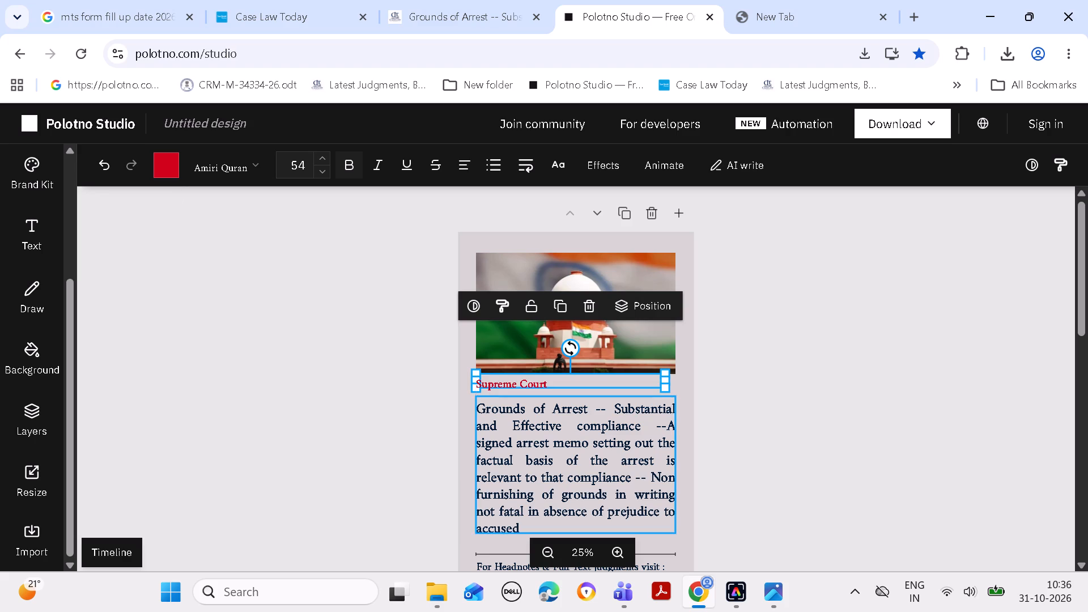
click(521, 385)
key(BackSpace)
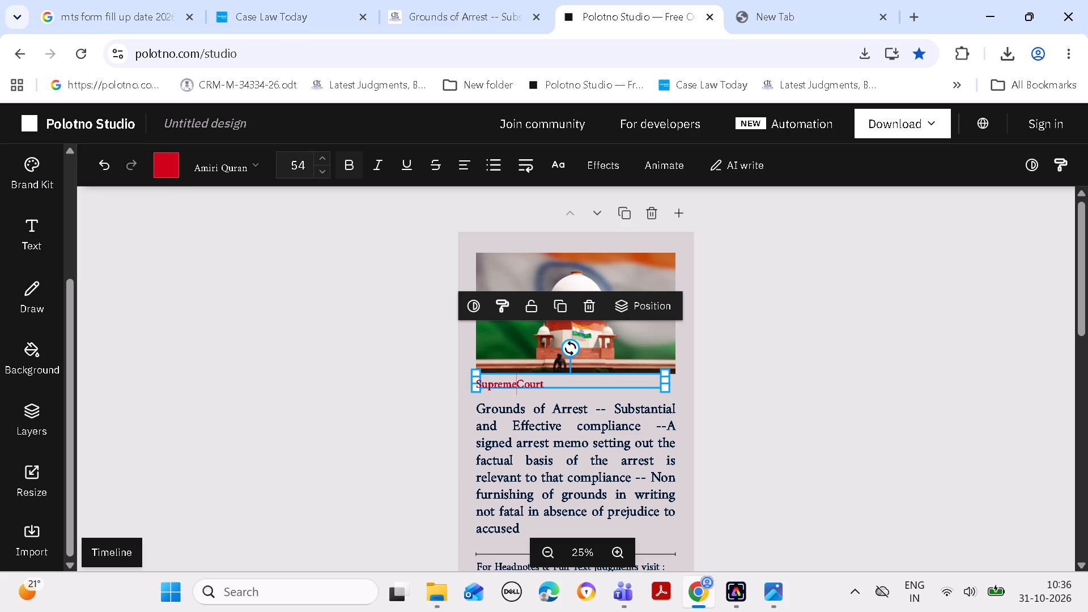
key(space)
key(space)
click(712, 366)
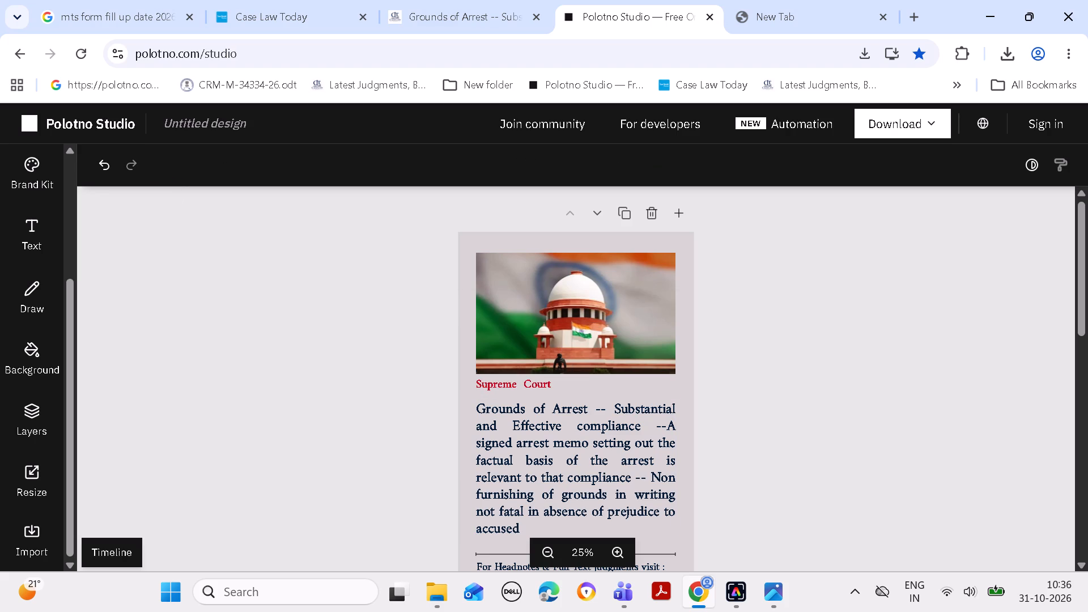
Reduce the gap between "Supreme" and "Court" in the court label to a single space.
triple_click(528, 382)
click(528, 383)
click(746, 369)
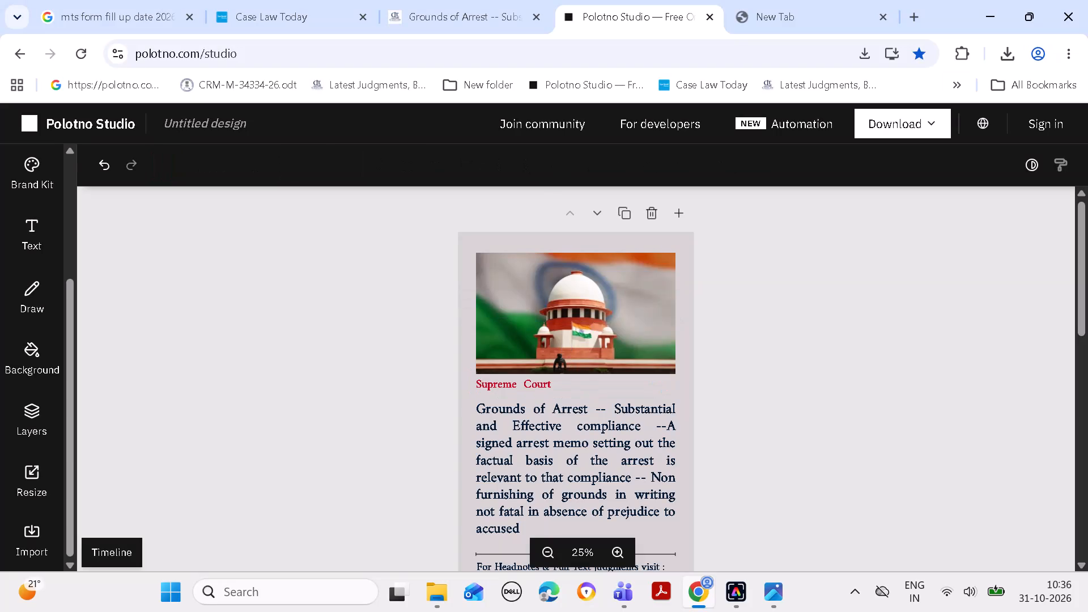
triple_click(552, 382)
click(552, 381)
double_click(538, 383)
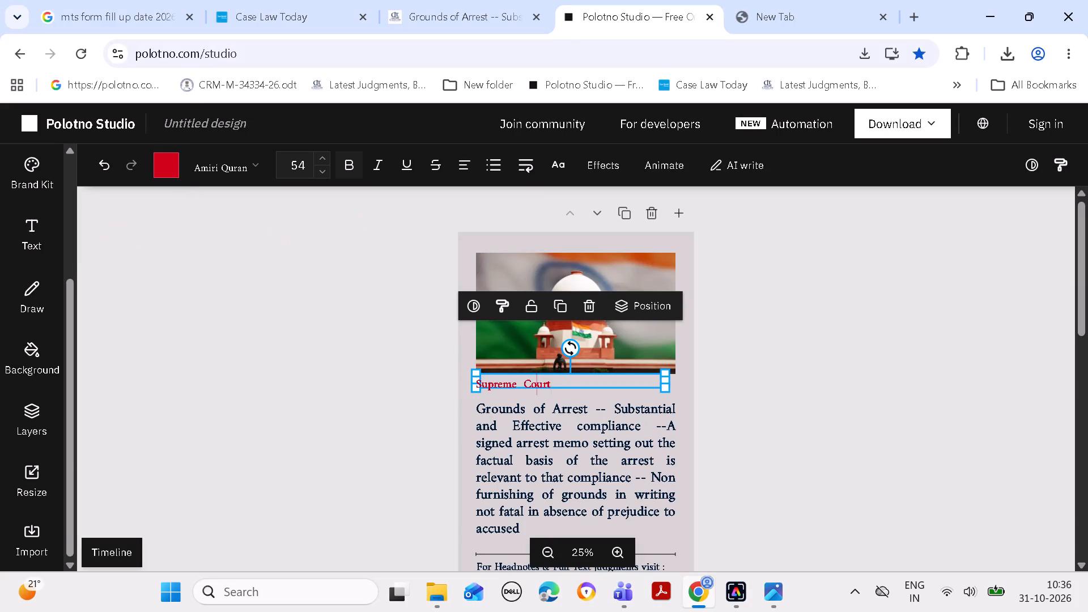
click(801, 363)
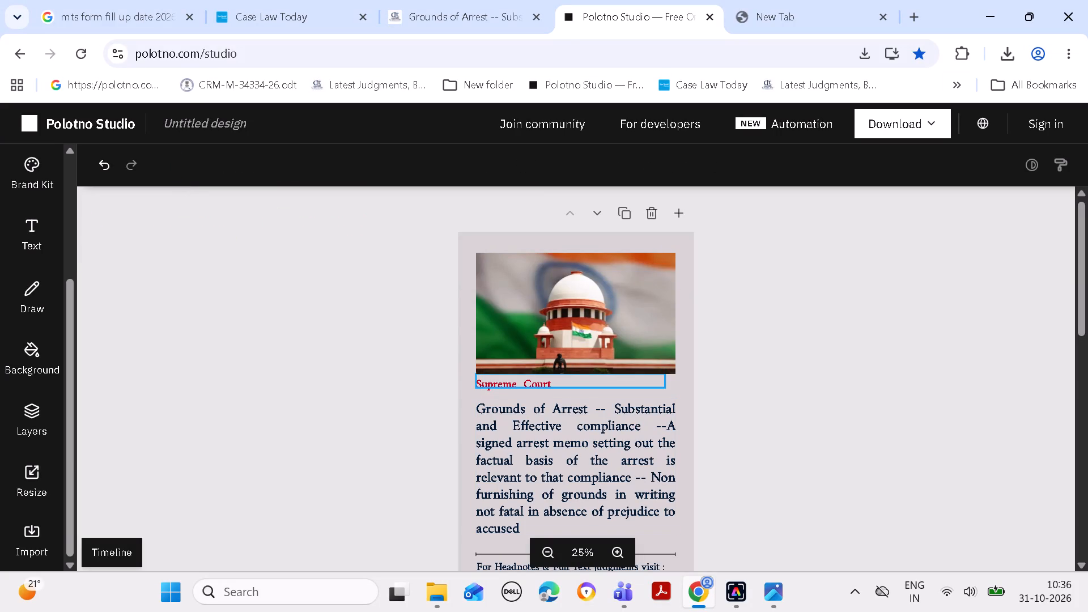
double_click(524, 378)
click(522, 380)
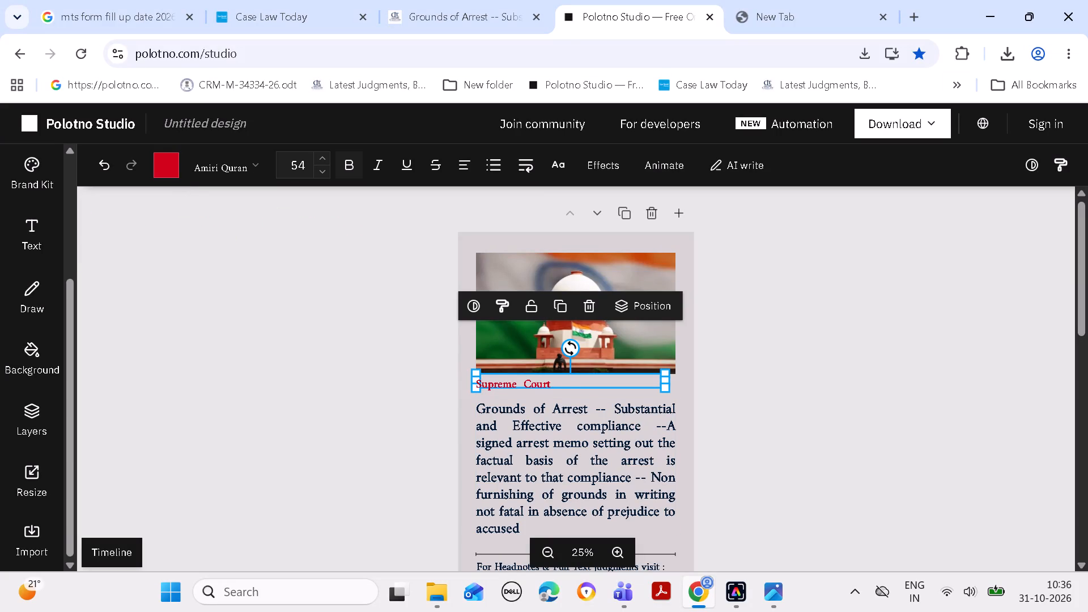
key(BackSpace)
click(746, 384)
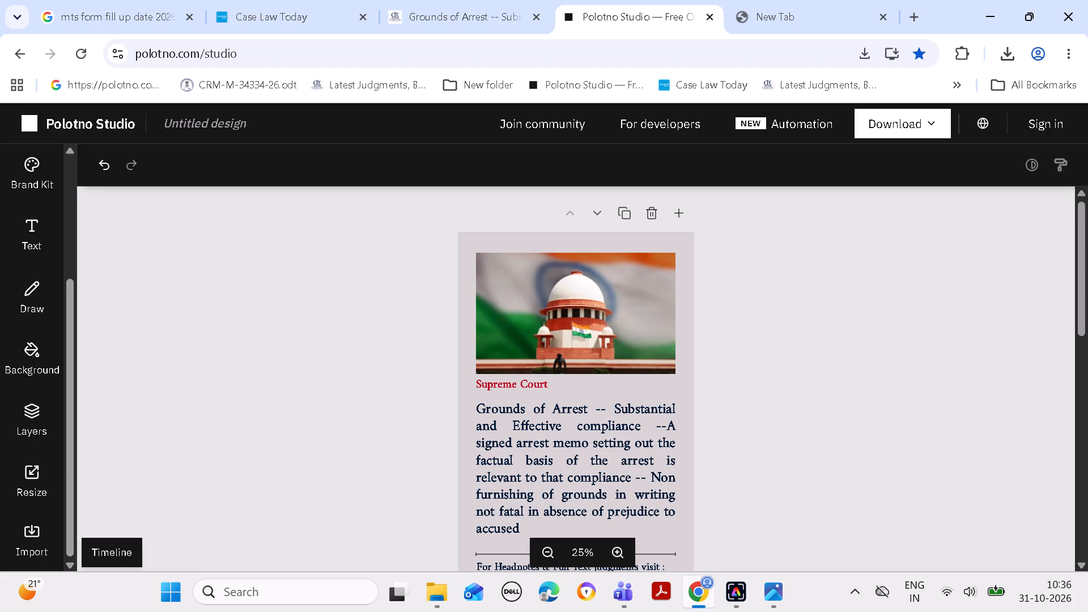
Reduce the Supreme Court label's font size by one step.
click(636, 440)
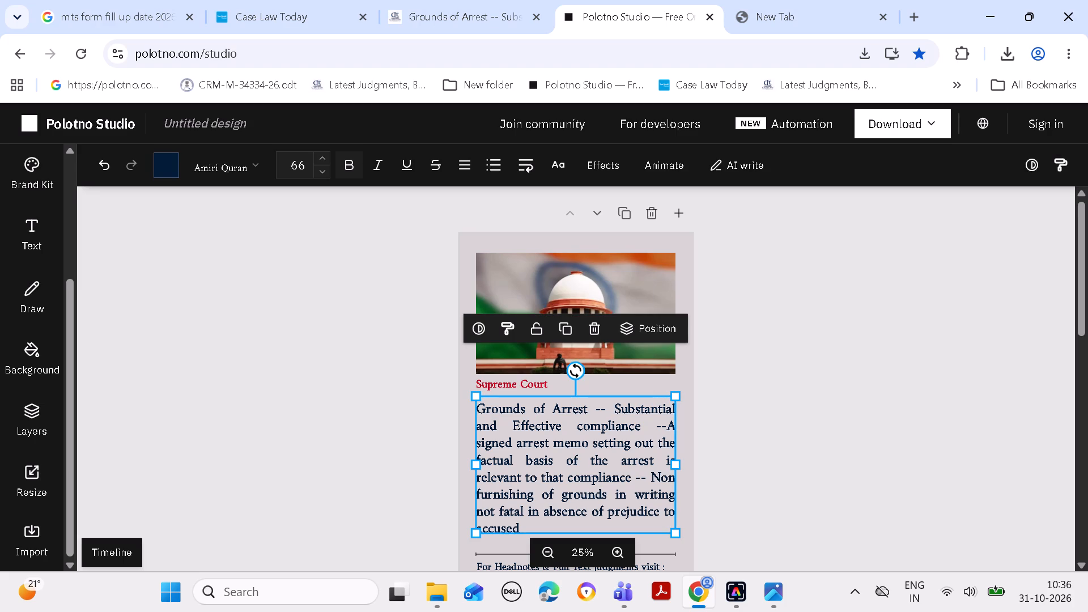
click(499, 384)
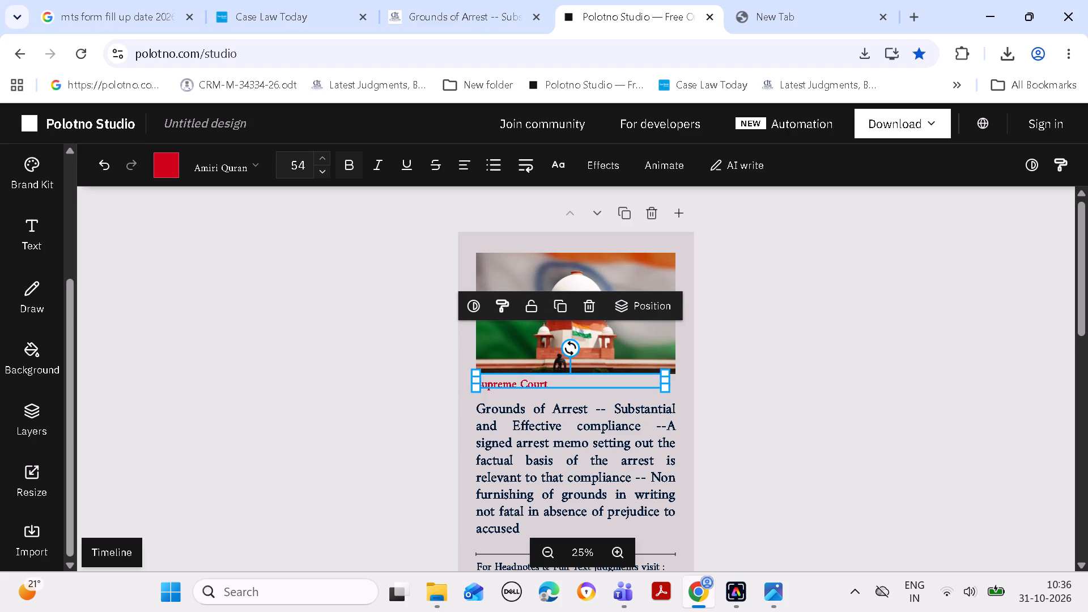
click(320, 170)
click(788, 389)
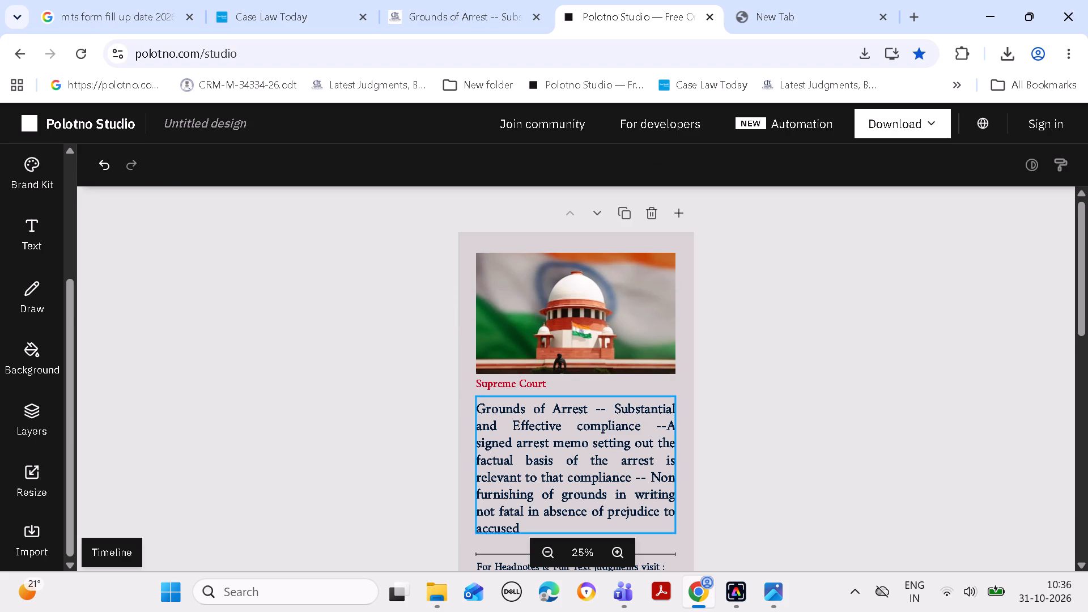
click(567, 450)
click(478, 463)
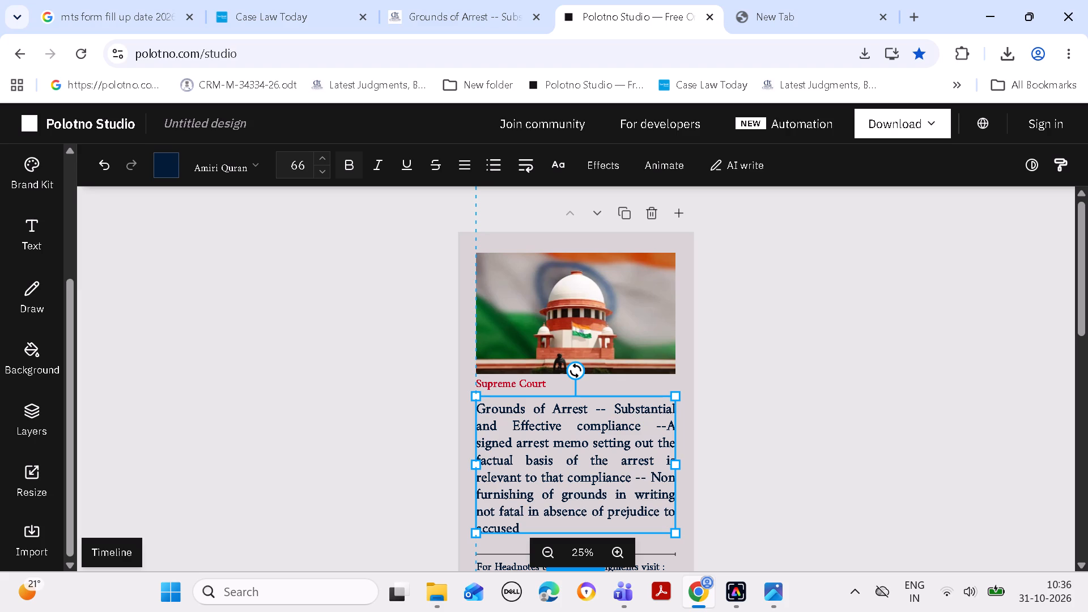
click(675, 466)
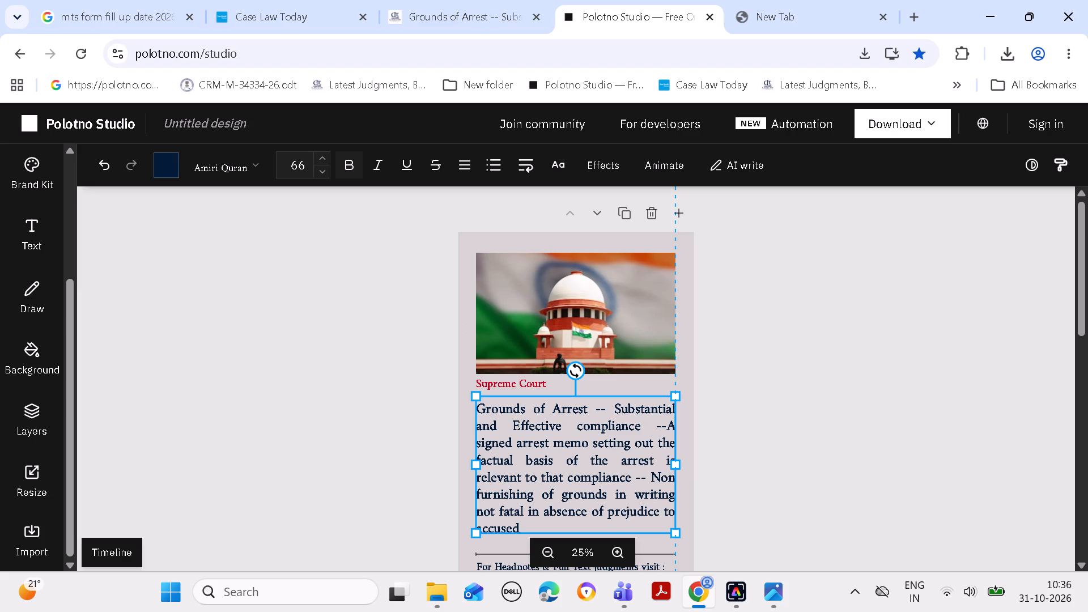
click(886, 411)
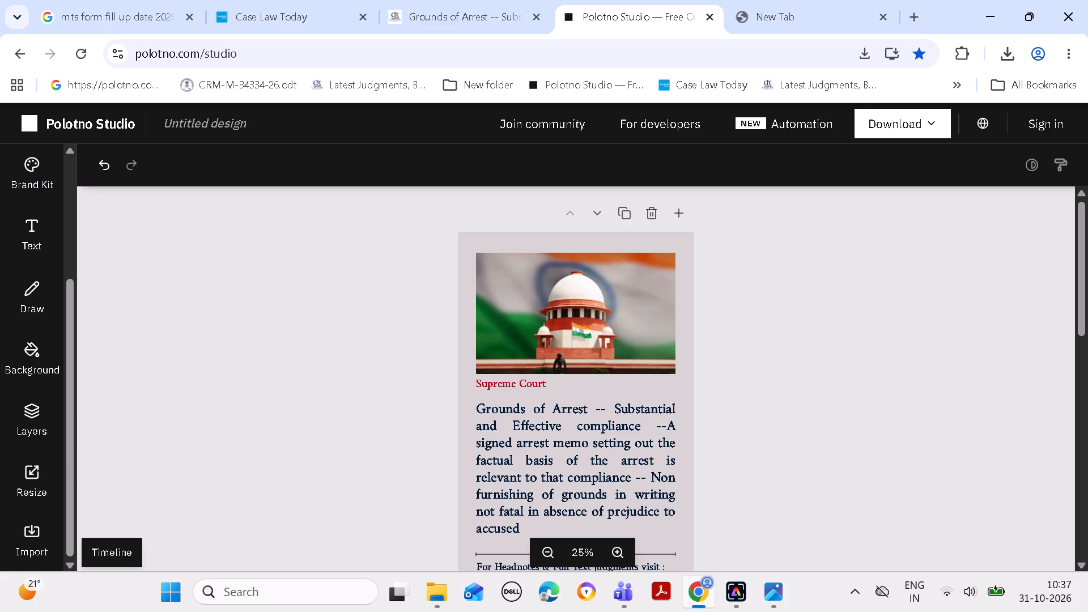
Download the finished Grounds of Arrest poster as PNG at 1080 × 1920 px.
drag(1086, 301, 1087, 309)
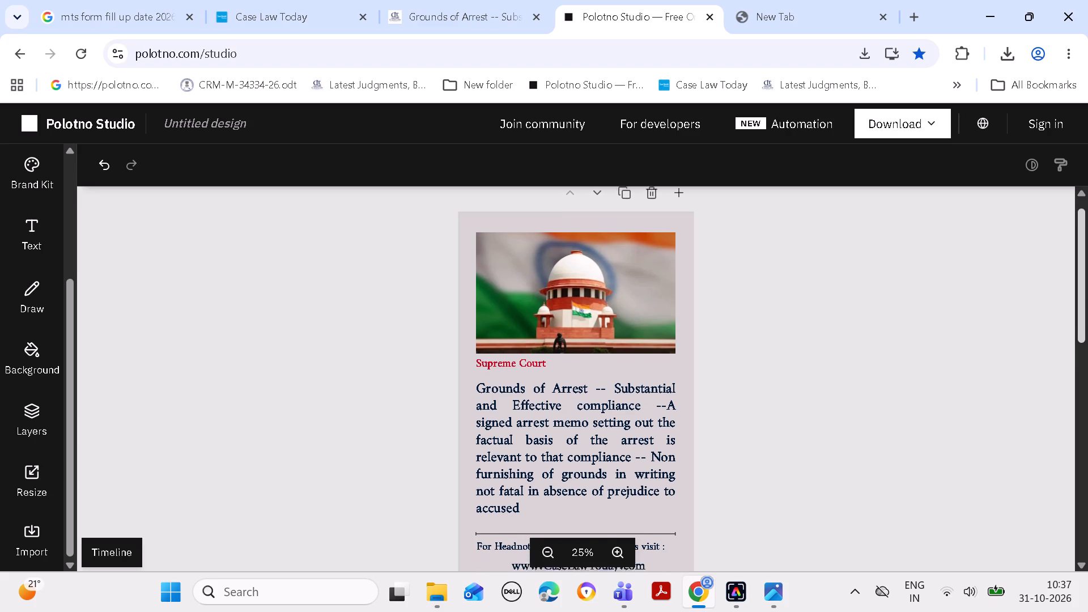
drag(1087, 309, 1087, 318)
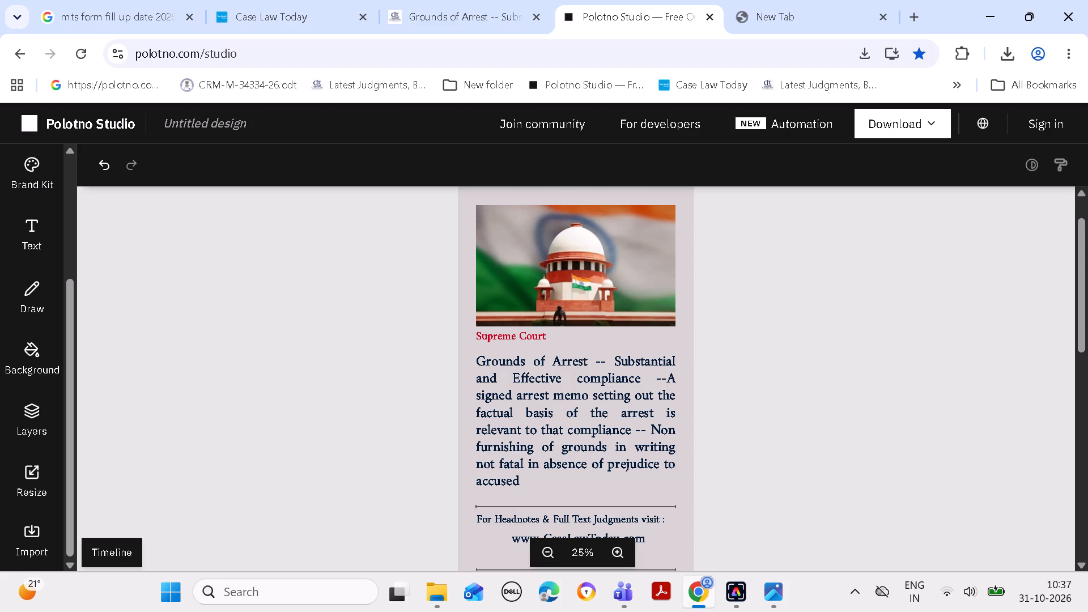
click(911, 117)
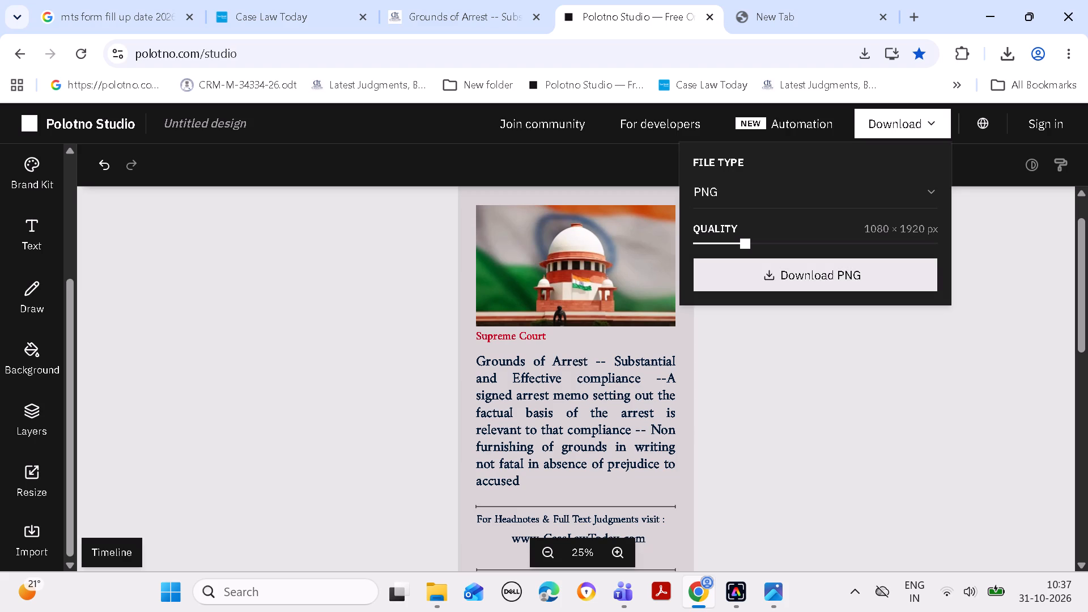
click(848, 271)
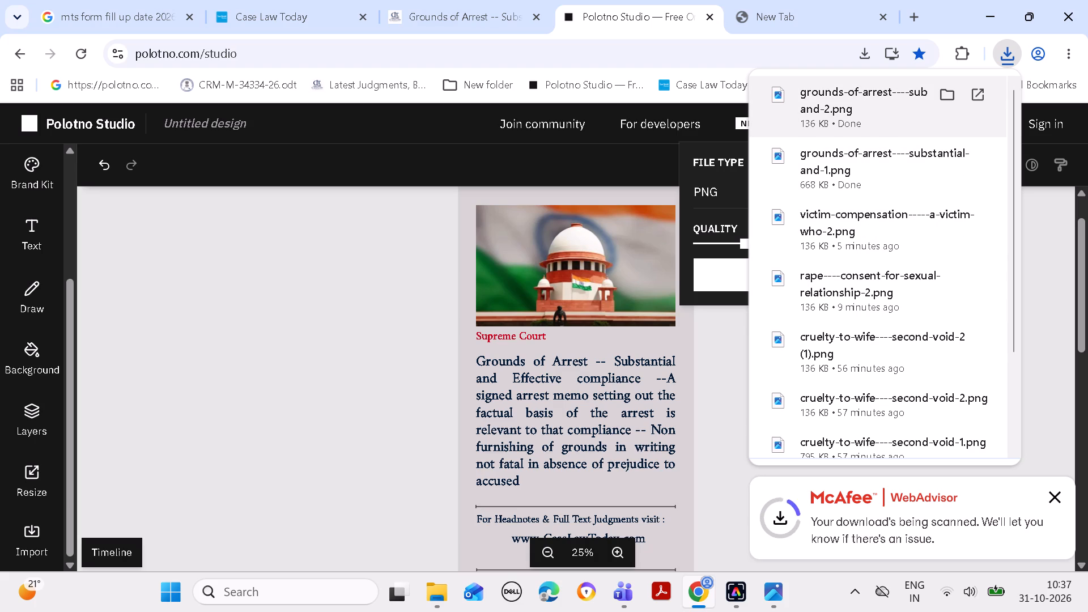
Copy the downloaded grounds-of-arrest----substantial-and-1 poster into the FB NEWS-----31 OCT folder.
click(949, 159)
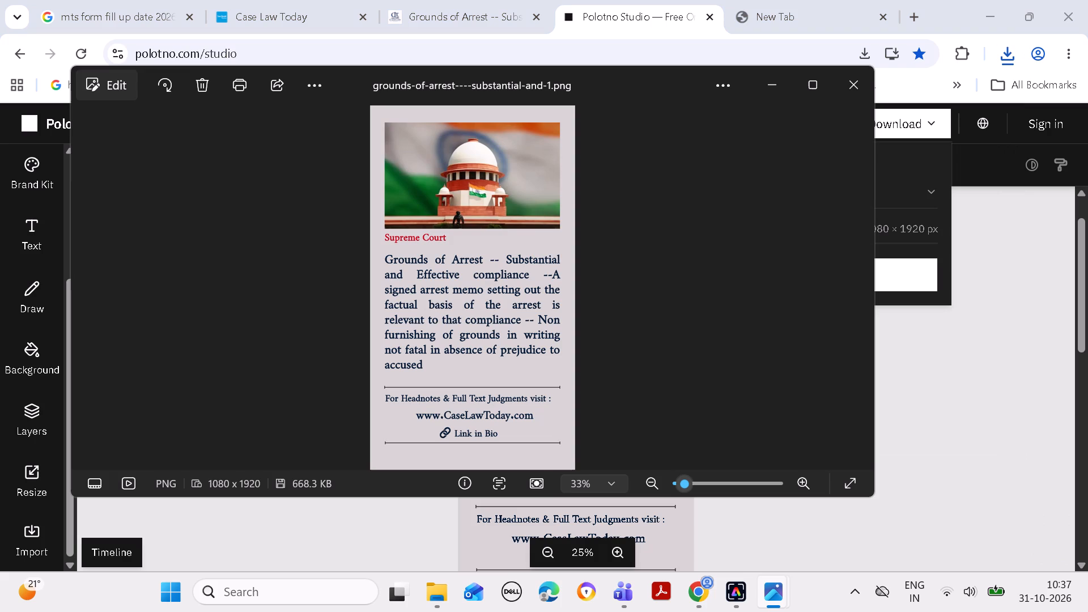
key(ctrl+c)
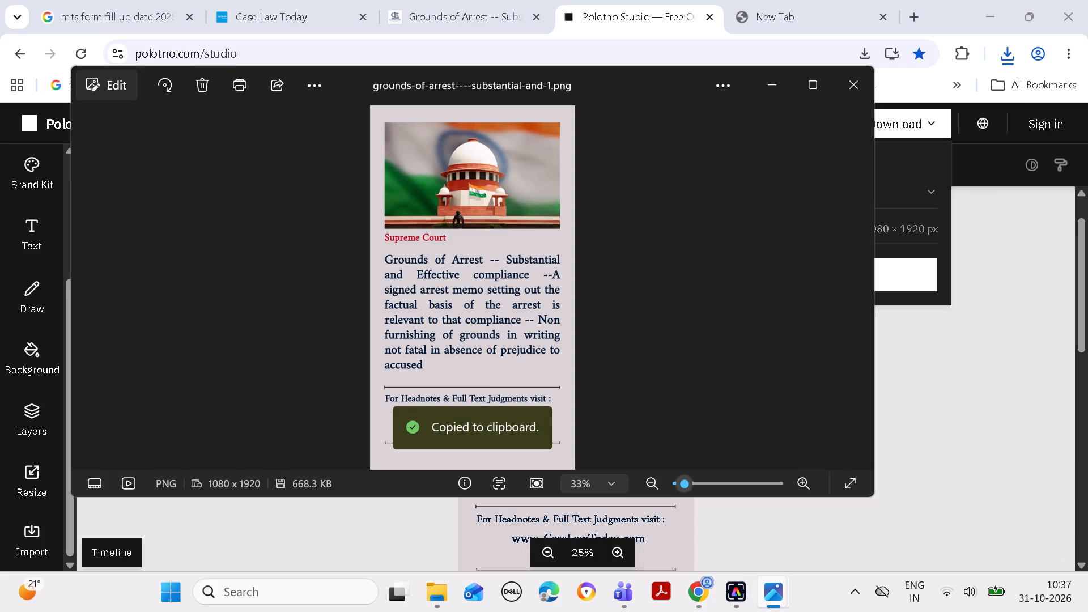
click(775, 89)
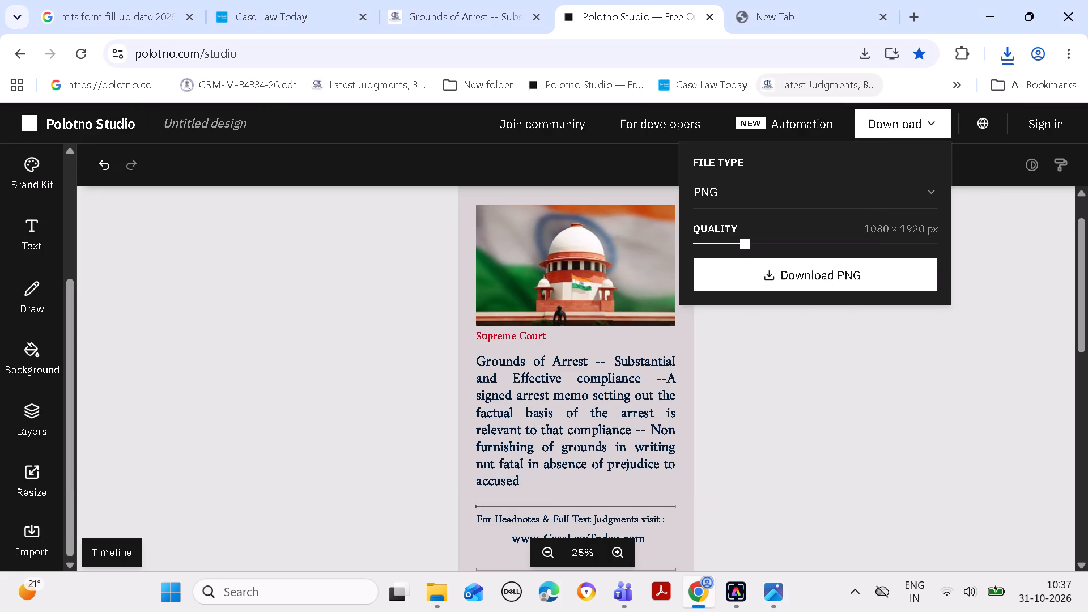
click(981, 15)
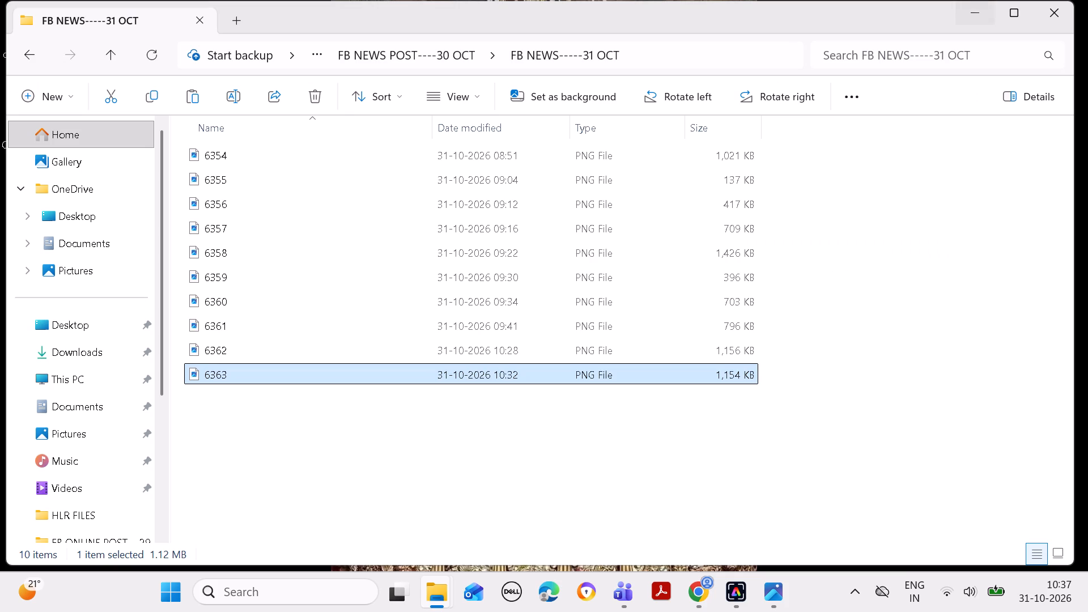
click(875, 361)
key(ctrl+v)
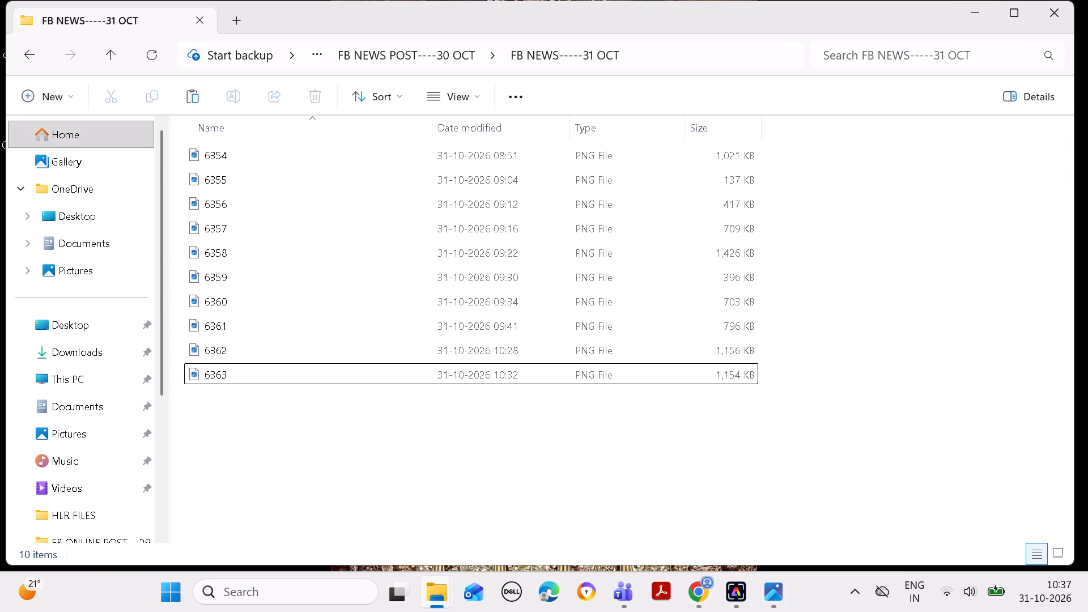
Rename the pasted Grounds of Arrest poster file as 6364.
right_click(454, 405)
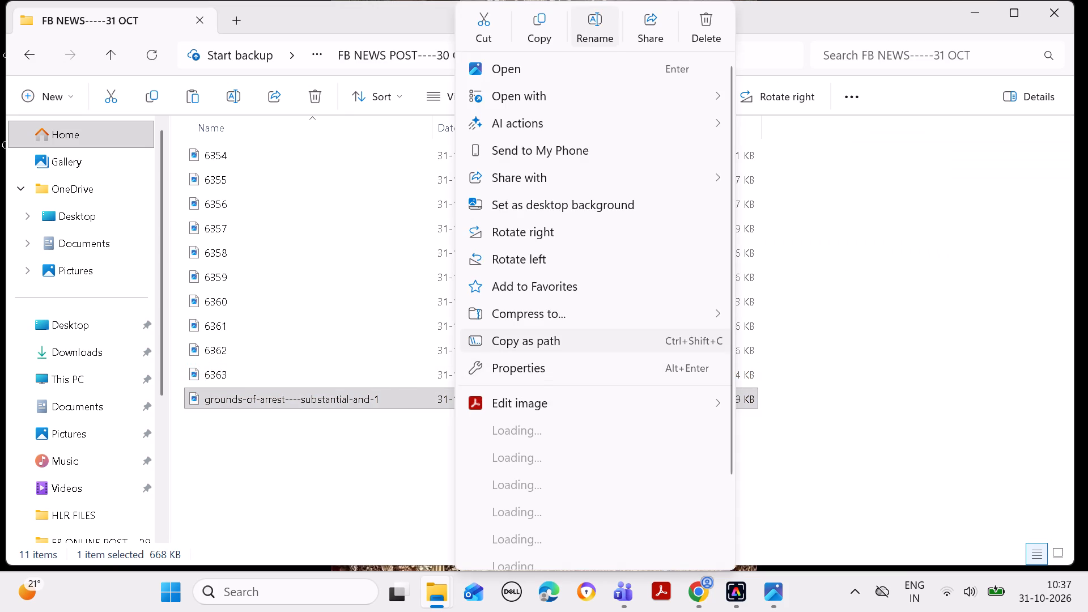
click(596, 23)
key(BackSpace)
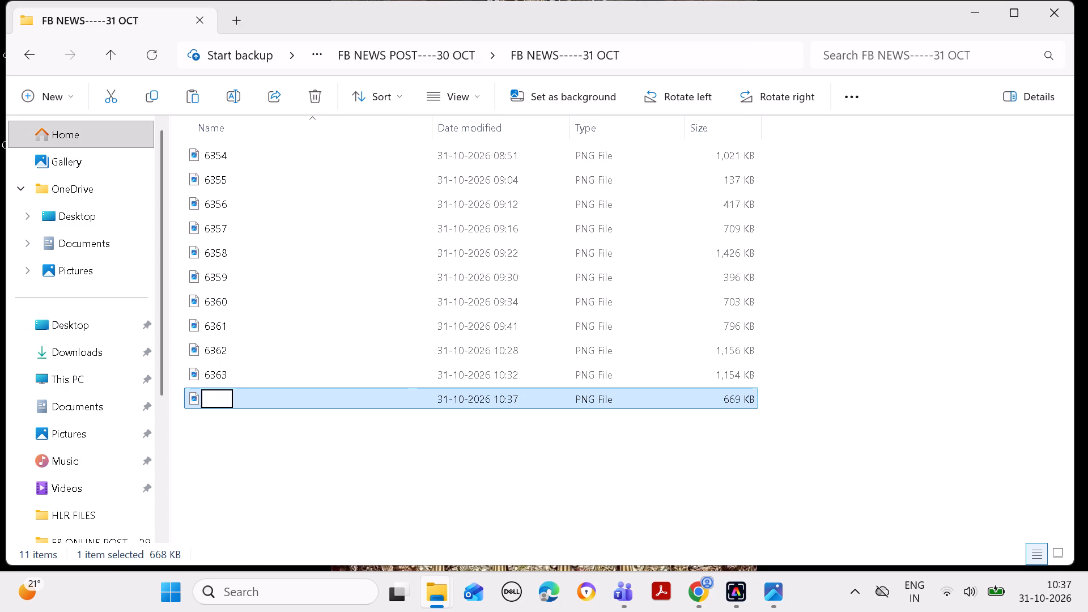
text(6364)
key(Return)
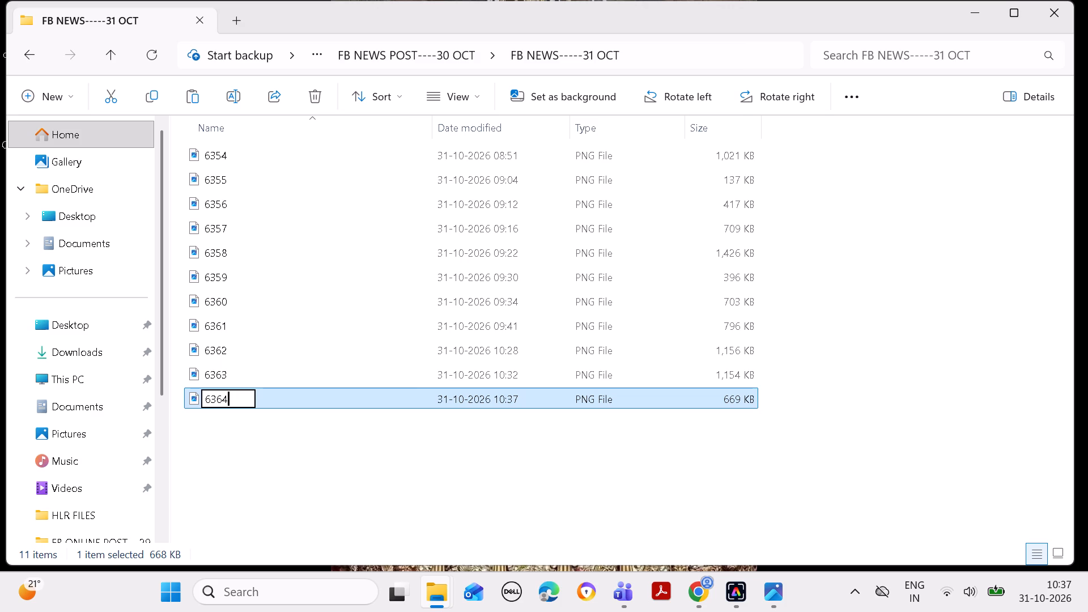
click(964, 16)
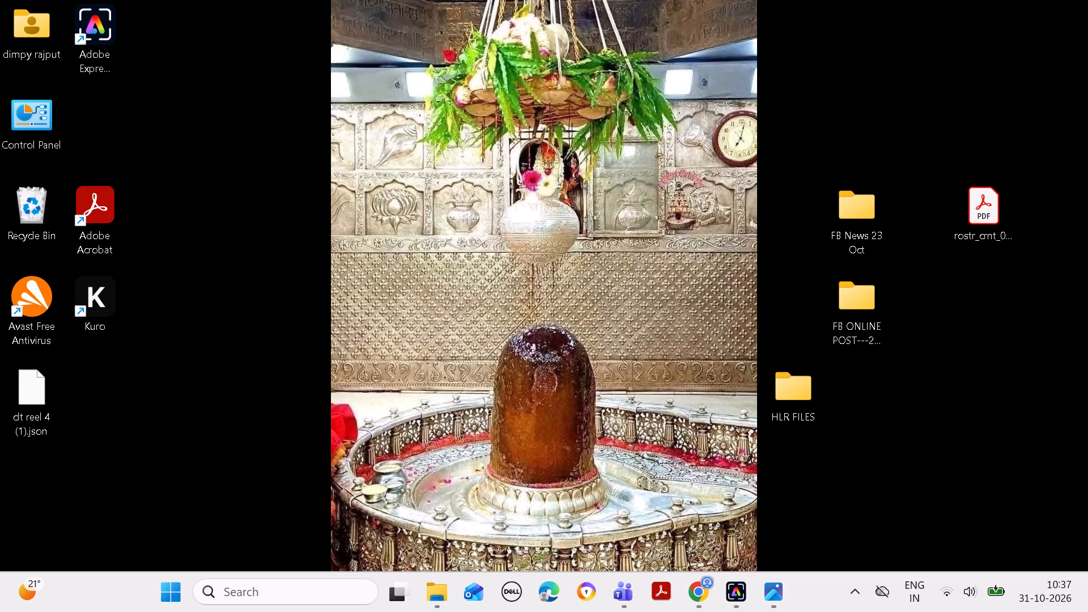
Open news item 6365 for editing from the Case Law Today news list in Chrome.
click(707, 594)
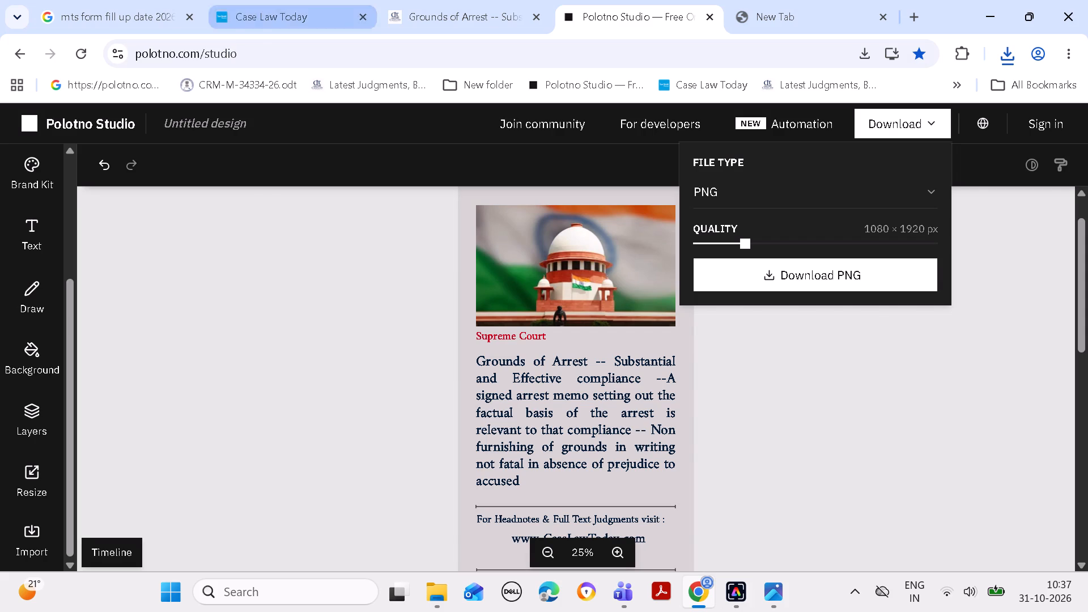
click(291, 20)
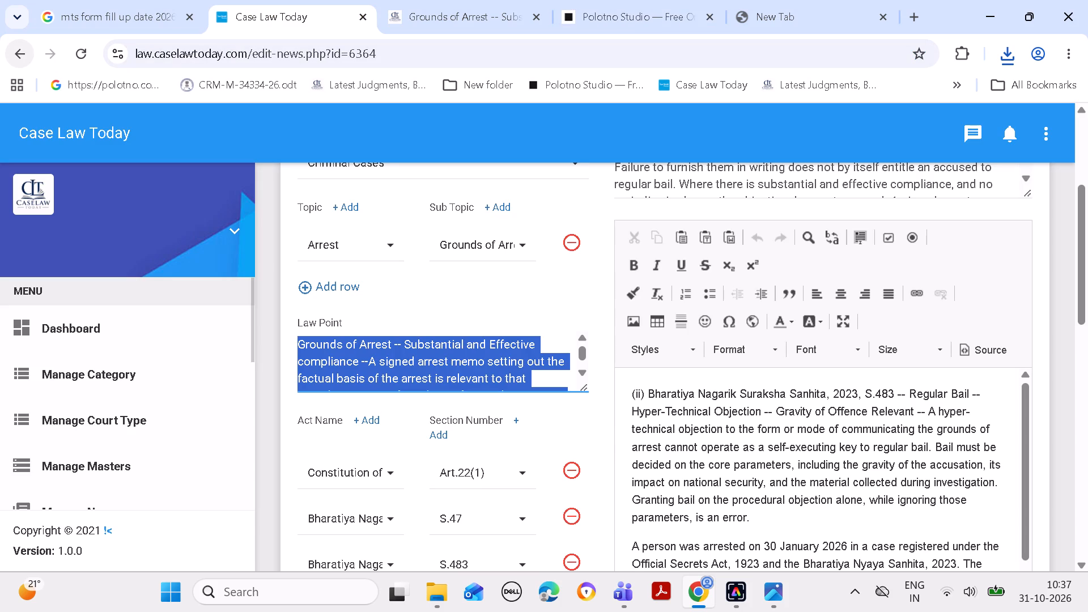
click(25, 54)
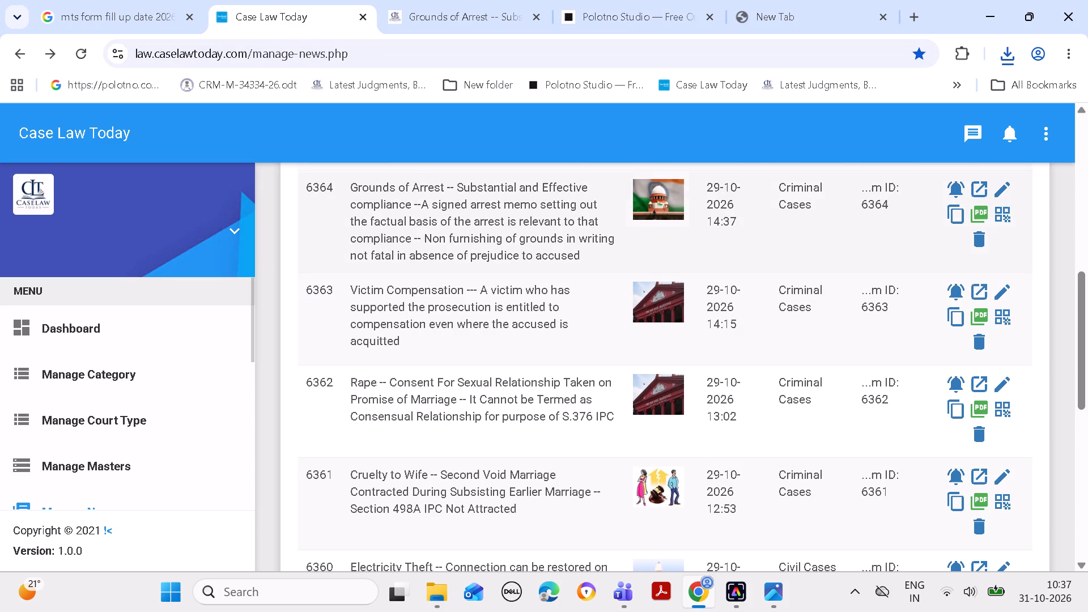
drag(1087, 311, 1086, 266)
click(1004, 245)
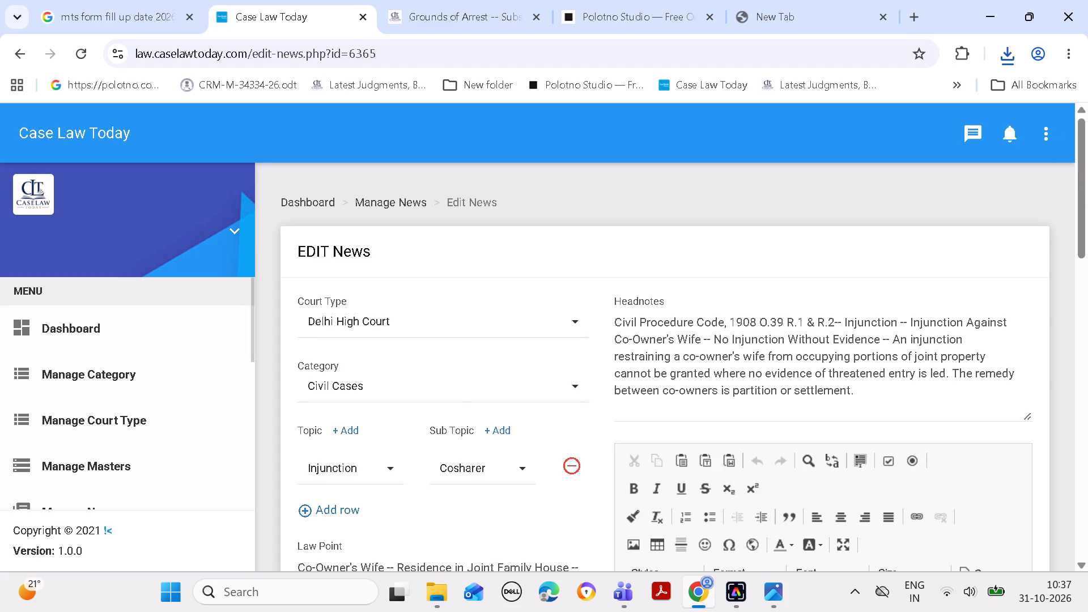
Replace the poster's red court label with "Delhi High Court", copied from news item 6365's citation.
drag(1087, 234, 1087, 377)
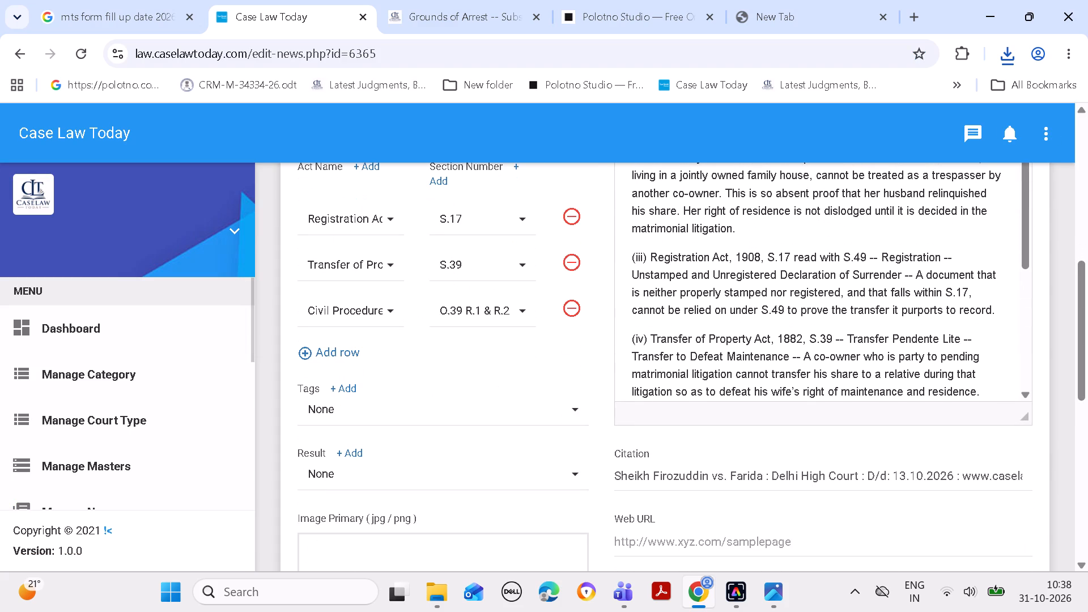
drag(775, 473, 859, 473)
key(ctrl+c)
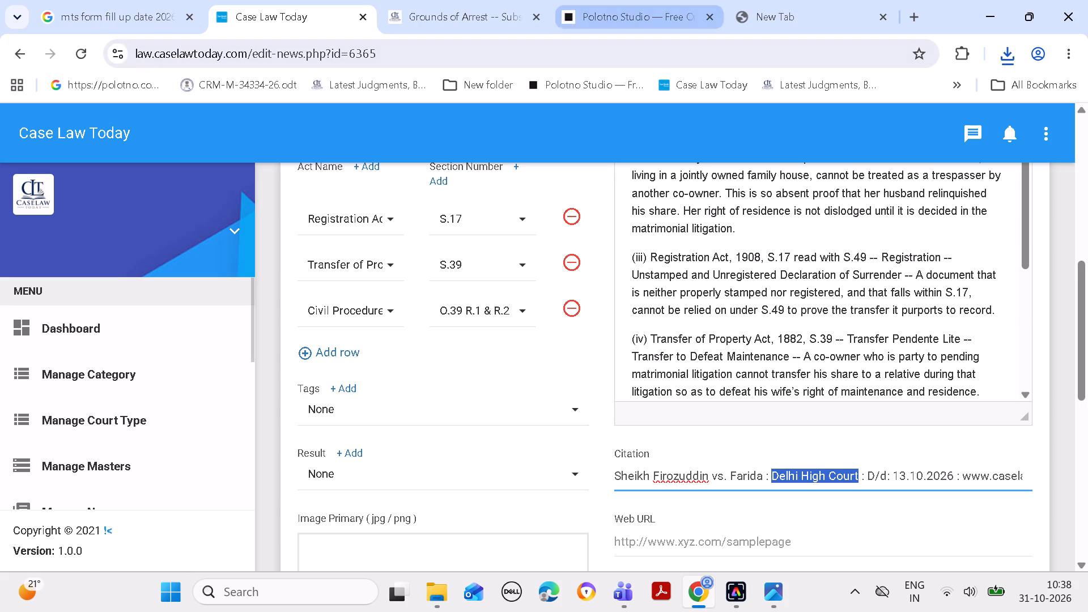
click(622, 15)
double_click(517, 333)
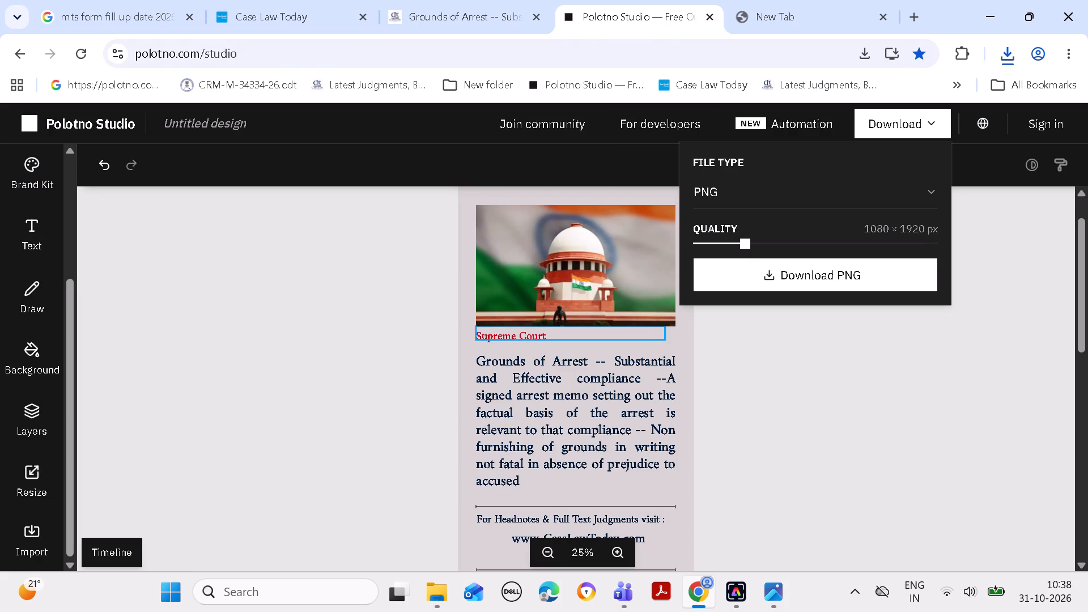
click(552, 334)
key(BackSpace)
key(BackSpace)
key(BackSpace)
key(BackSpace)
key(BackSpace)
key(BackSpace)
key(BackSpace)
key(BackSpace)
key(BackSpace)
key(BackSpace)
key(BackSpace)
key(BackSpace)
key(BackSpace)
key(BackSpace)
key(BackSpace)
key(BackSpace)
key(BackSpace)
key(BackSpace)
key(BackSpace)
key(BackSpace)
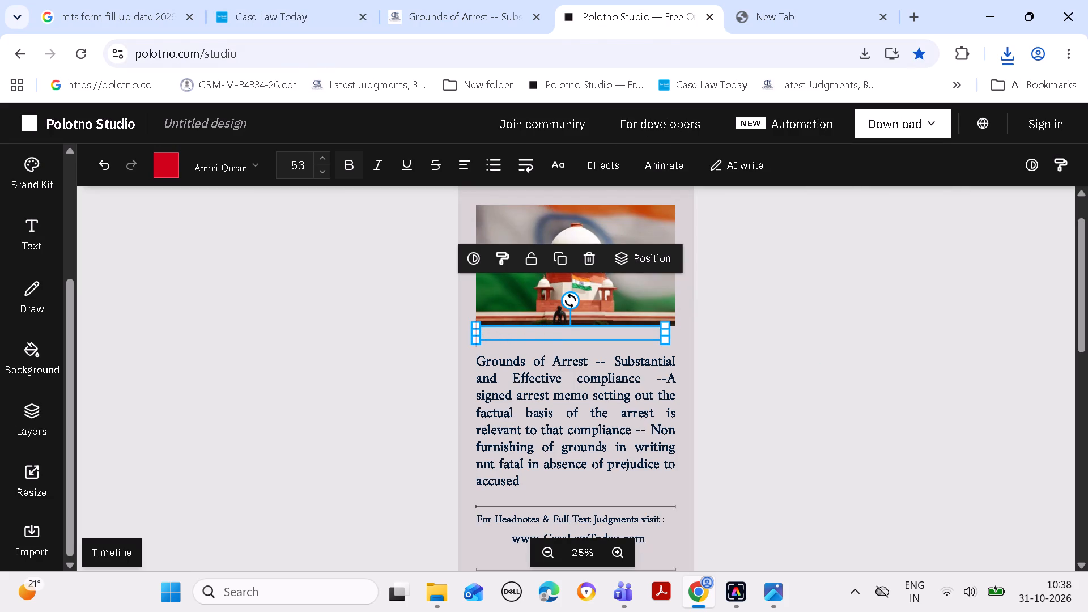
key(ctrl+v)
click(814, 295)
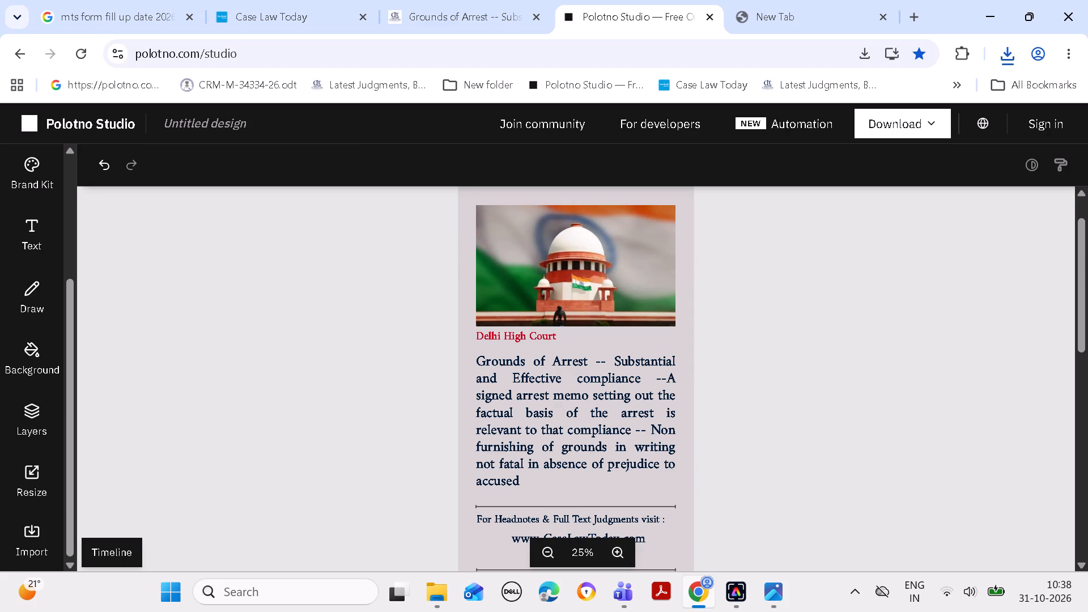
Search the public CaseLawToday.com site for 6365, using the ID copied from the edit page's address.
click(292, 20)
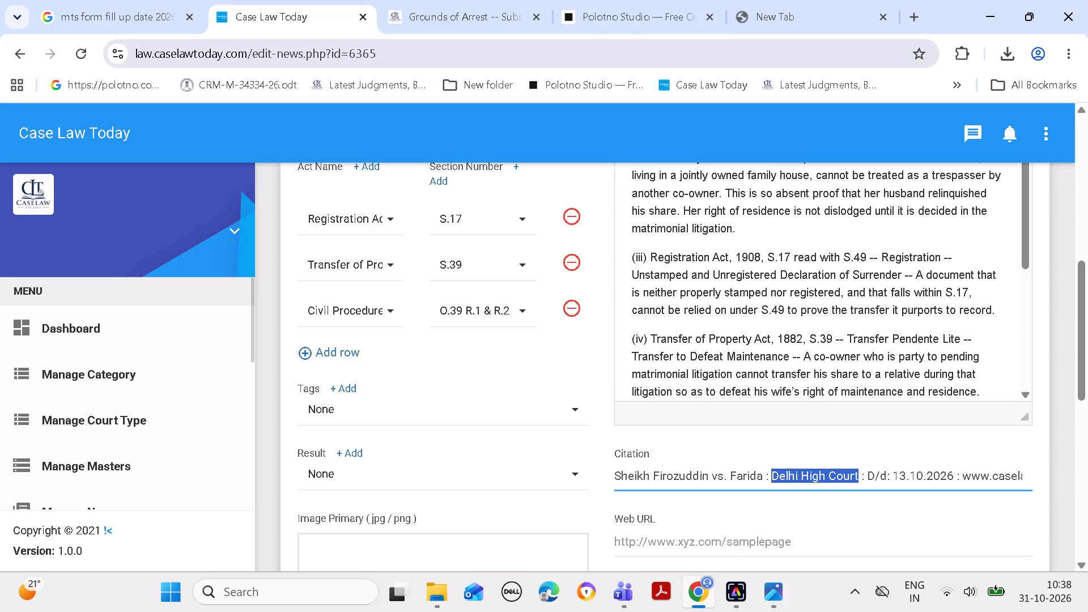
drag(351, 50, 385, 57)
key(ctrl+c)
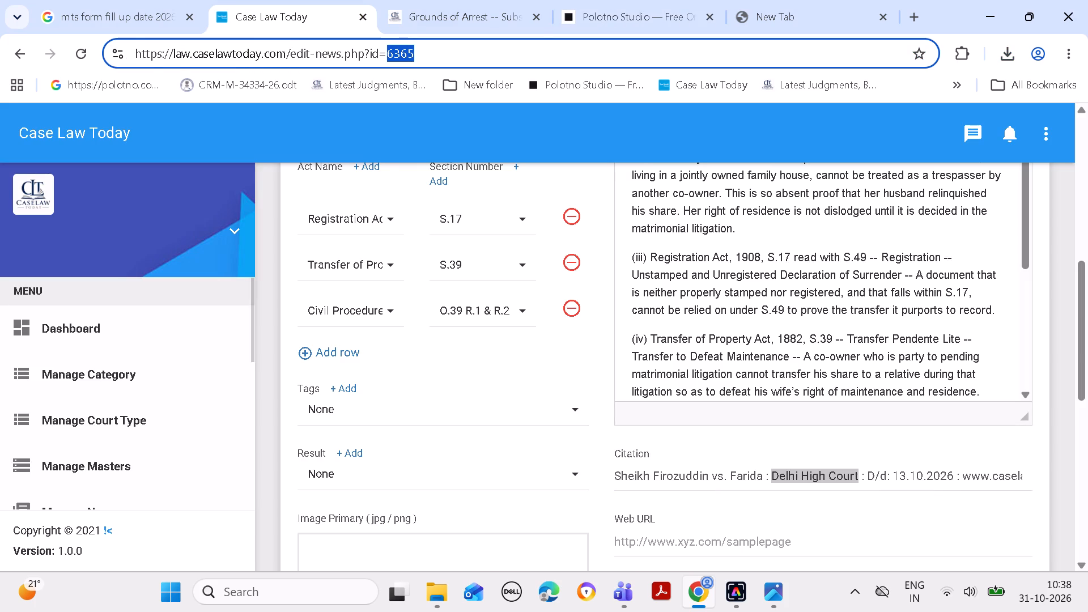
click(474, 20)
click(542, 162)
key(ctrl+v)
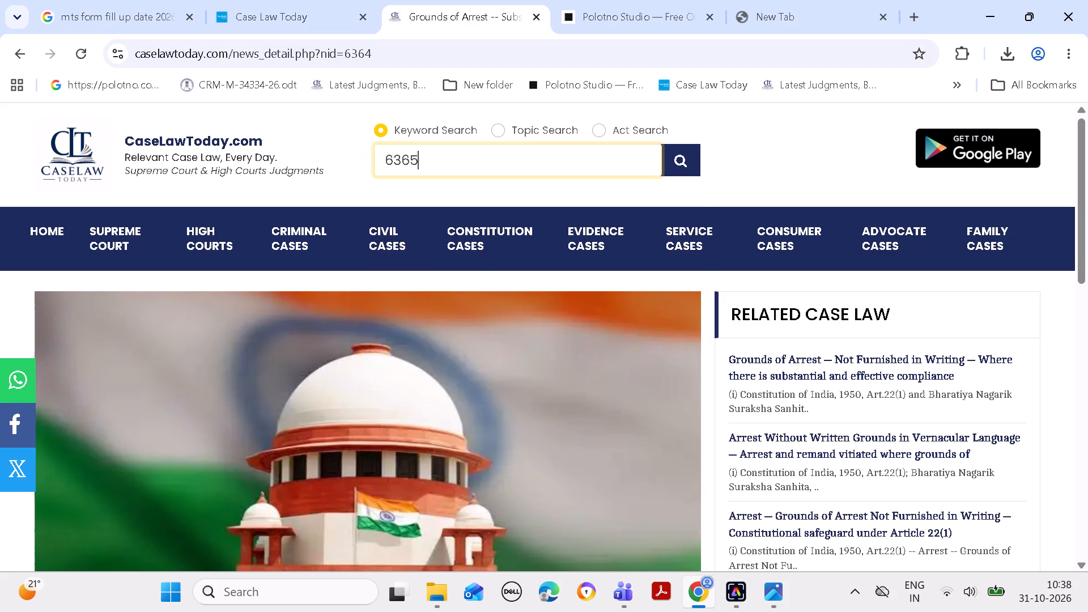
click(689, 162)
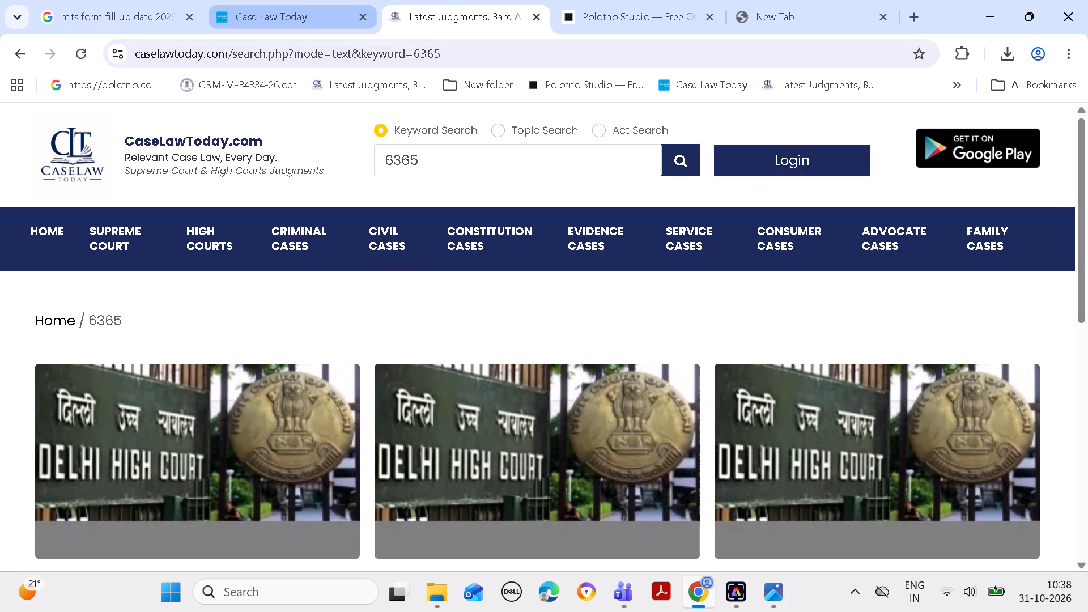
Return from the 6365 edit form to the Case Law Today news list.
click(271, 18)
click(26, 54)
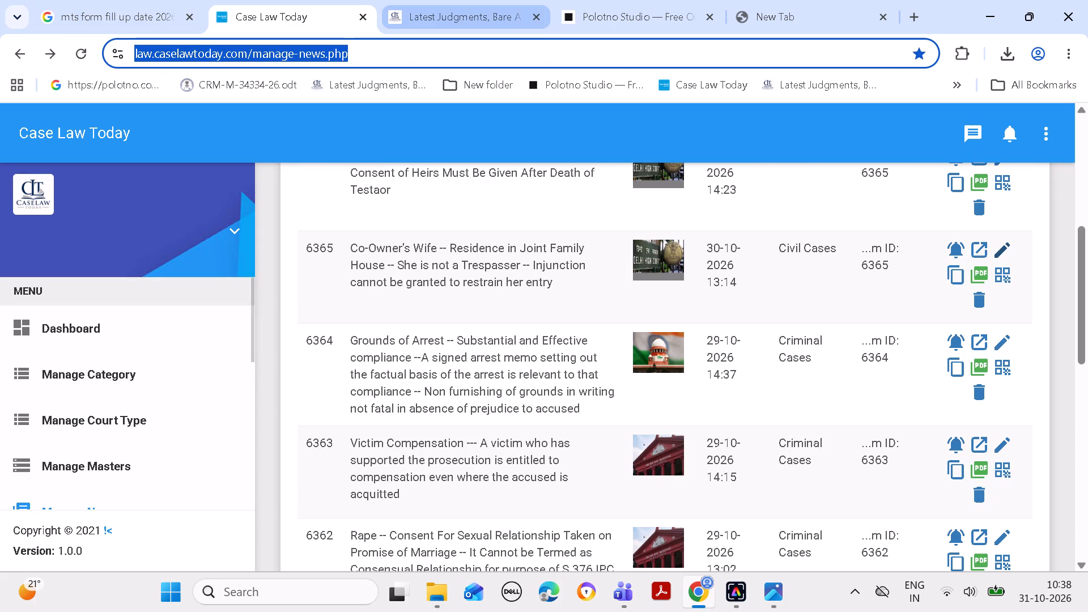
Replace the poster's Supreme Court photo with the Delhi High Court image copied from the first 6365 search result.
click(433, 22)
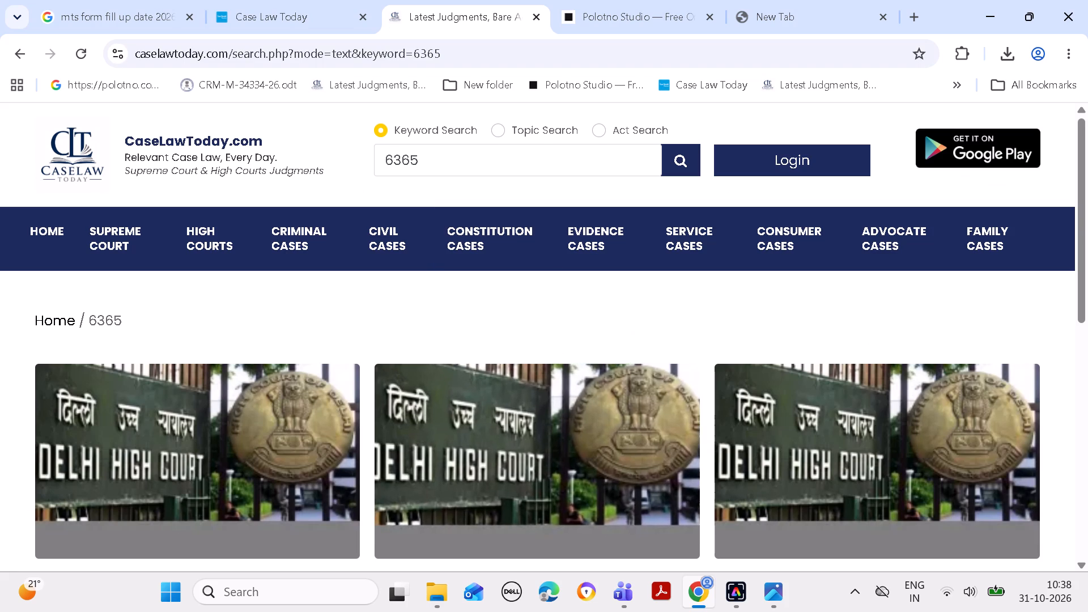
click(275, 472)
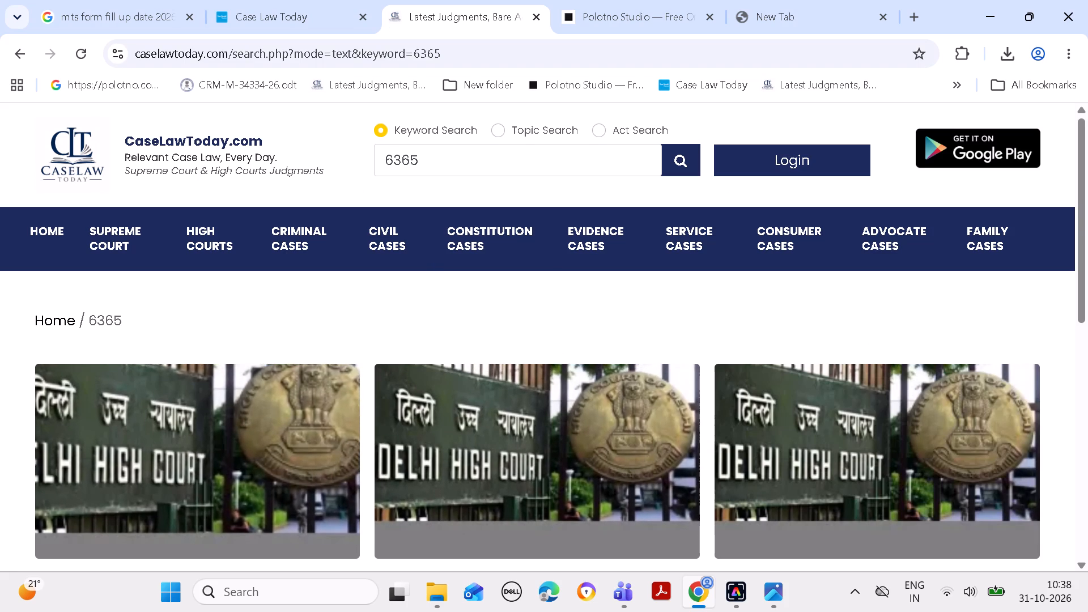
right_click(264, 433)
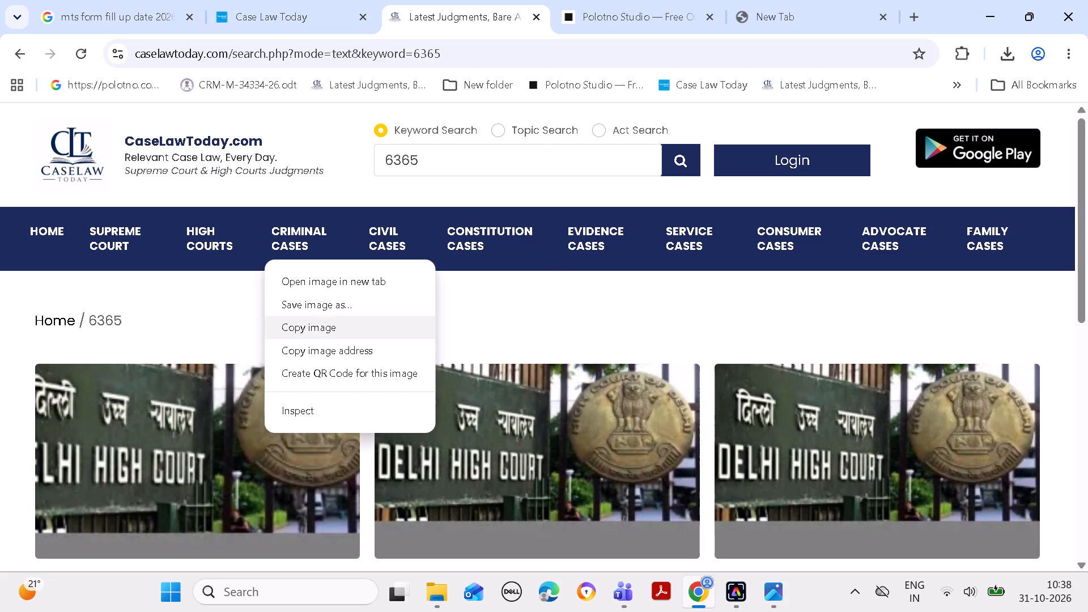
click(326, 330)
click(640, 15)
click(576, 277)
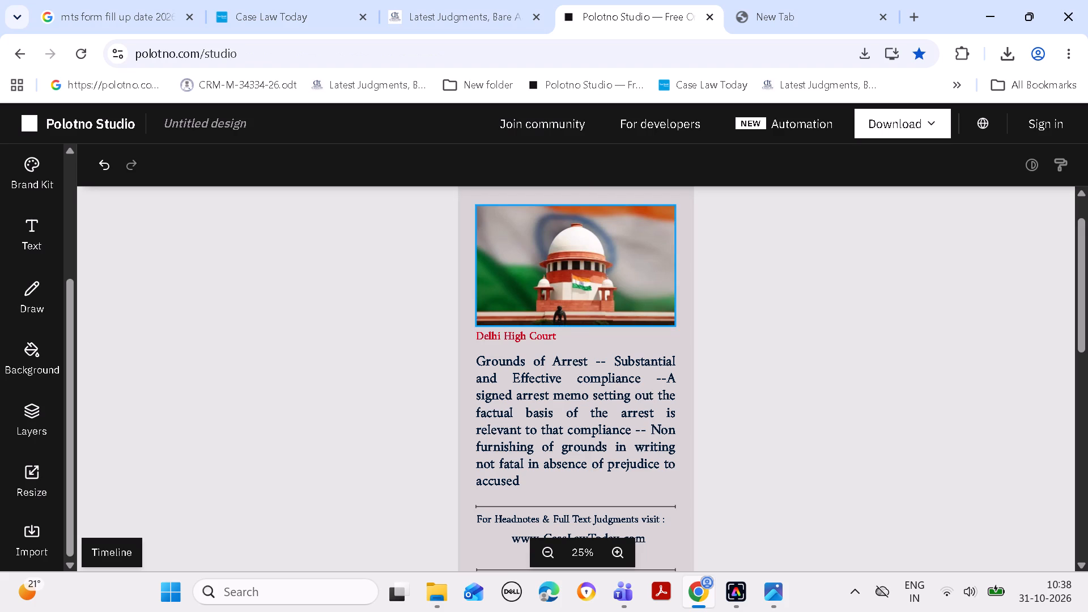
click(600, 388)
click(594, 257)
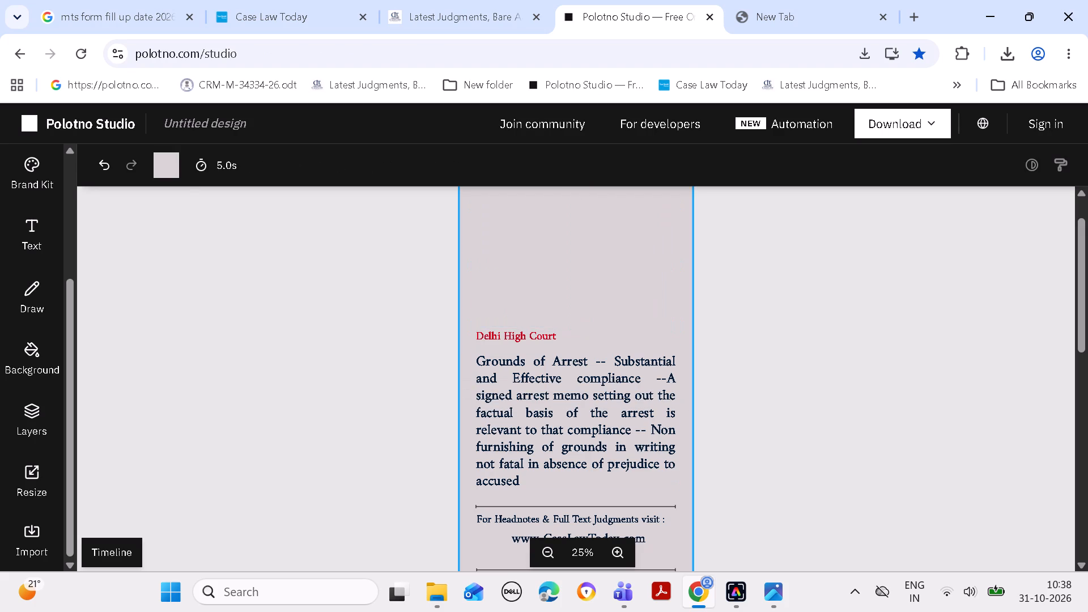
key(ctrl+v)
Shift the Grounds of Arrest text block slightly left and closer to the Delhi High Court label.
drag(584, 377, 573, 326)
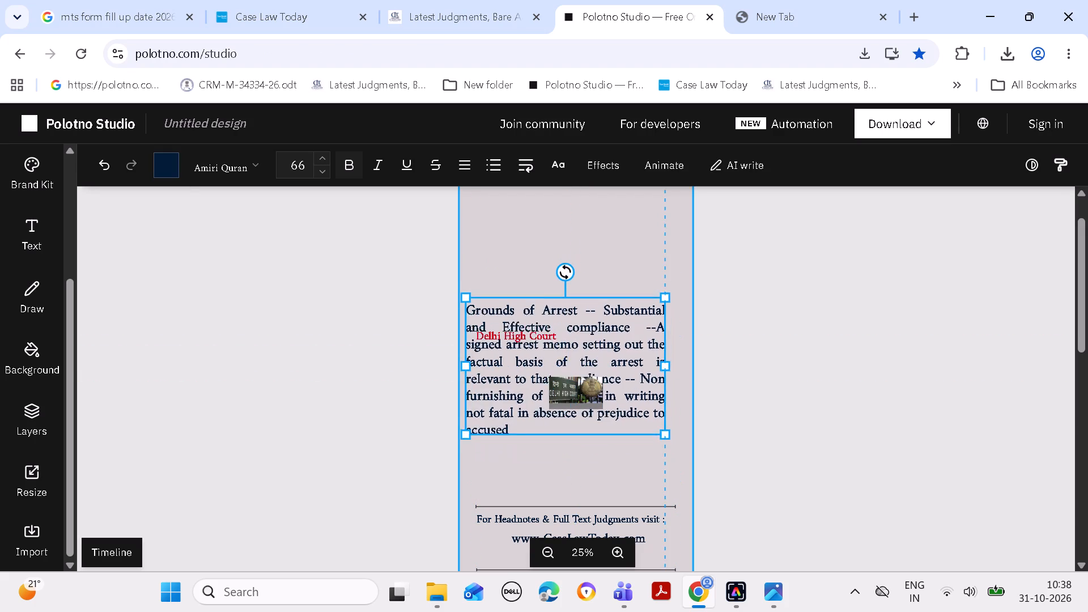
drag(573, 326, 577, 368)
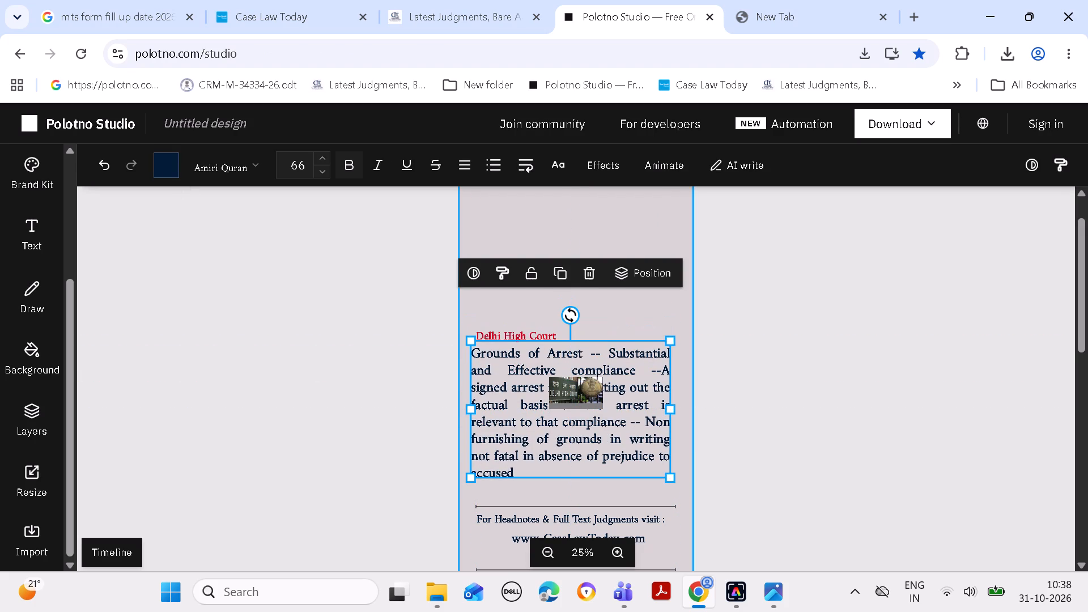
Move the Delhi High Court photo to the poster's top and stretch it to about 923 x 524, centred above the court label.
drag(1087, 308, 1087, 289)
click(956, 307)
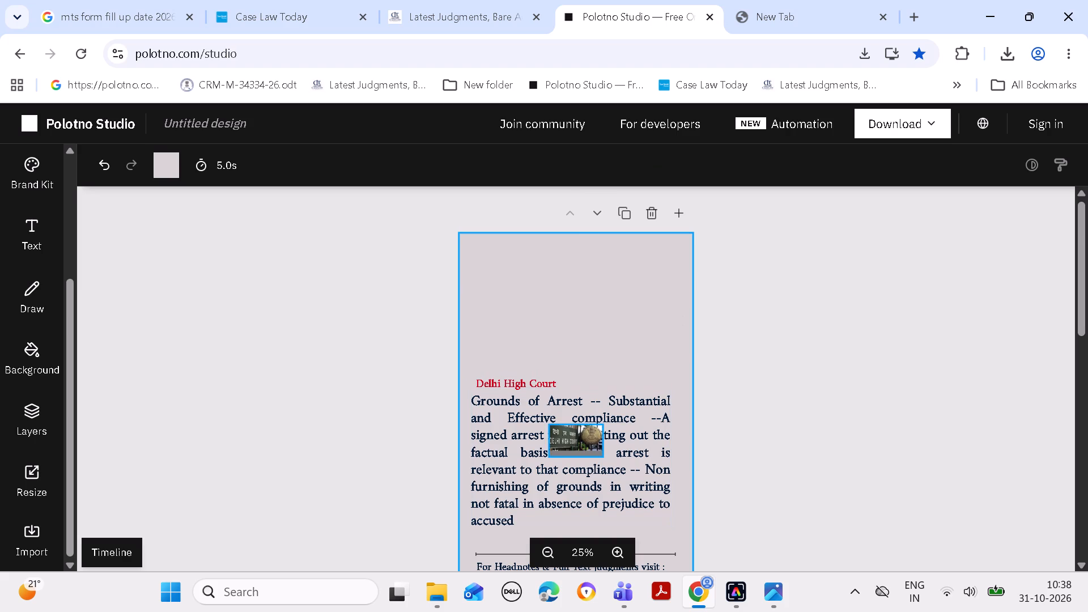
drag(583, 433, 562, 261)
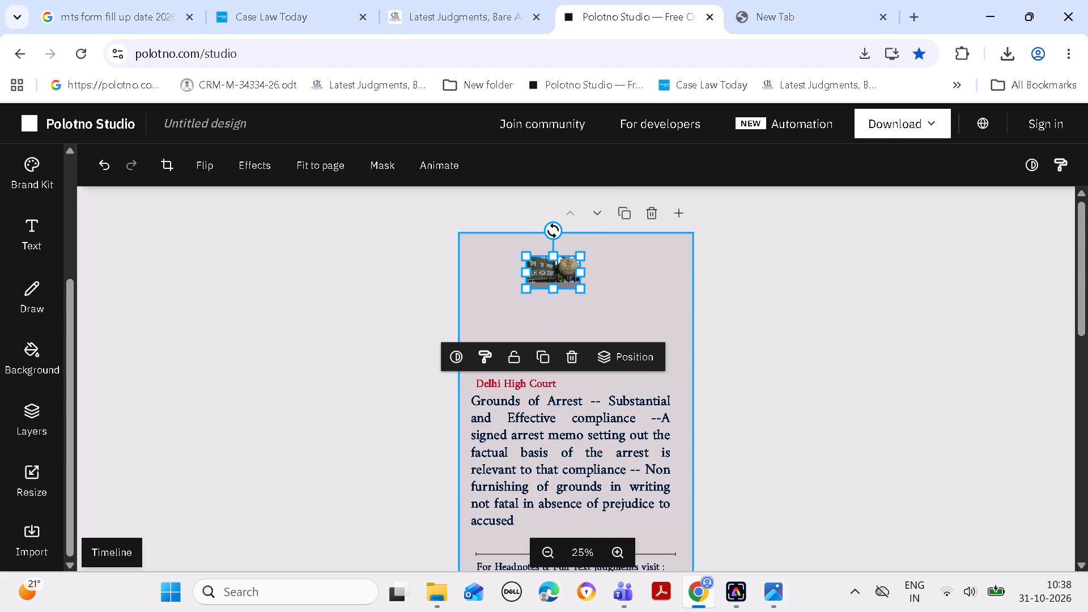
drag(582, 269, 669, 281)
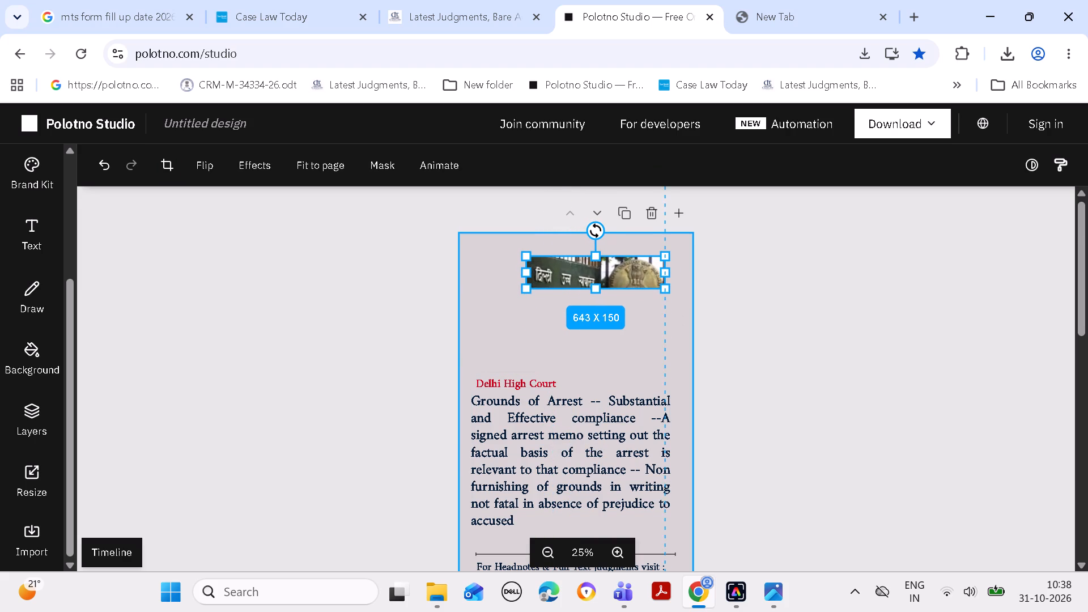
drag(669, 281, 676, 281)
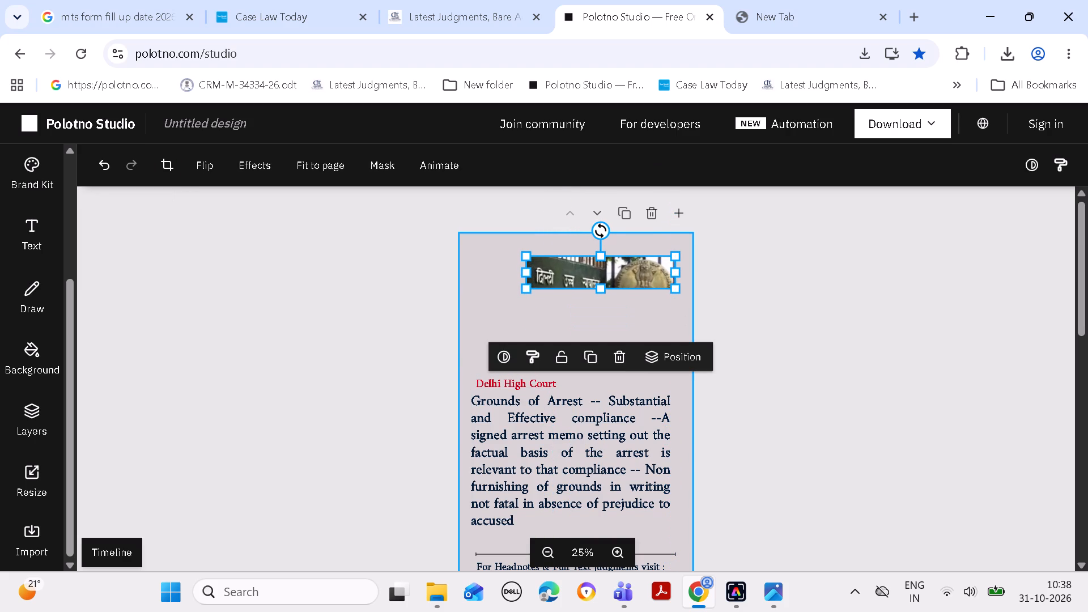
drag(526, 273, 476, 273)
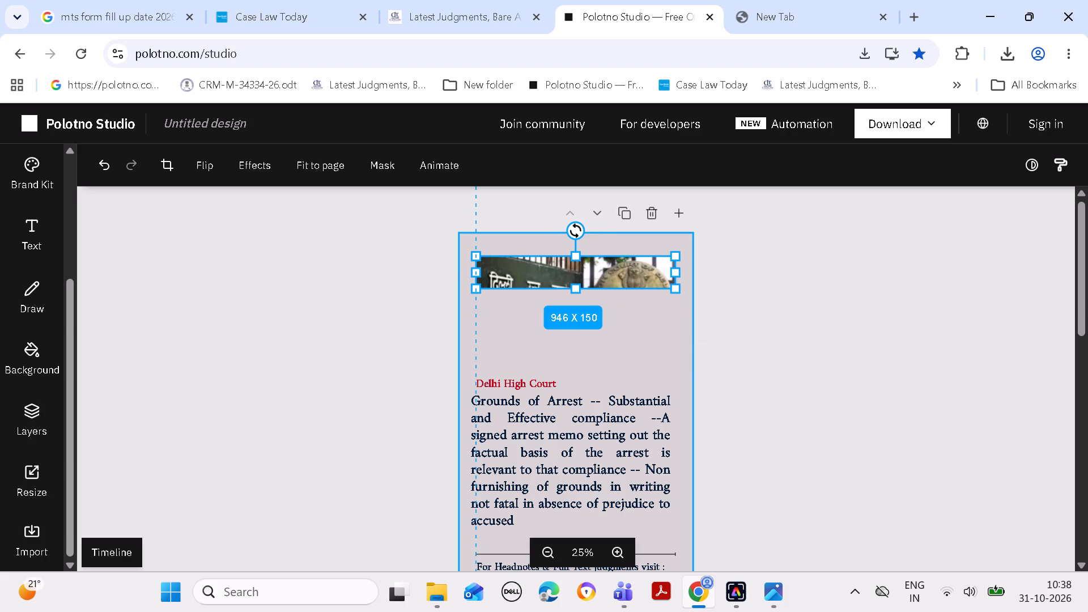
drag(476, 273, 475, 273)
drag(576, 289, 576, 329)
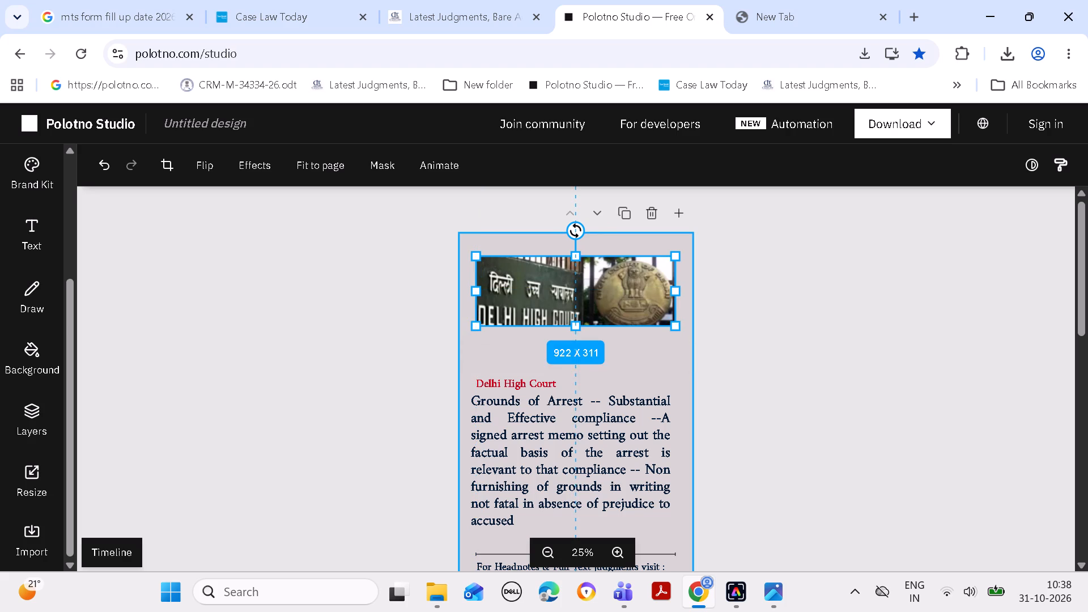
drag(576, 329, 582, 371)
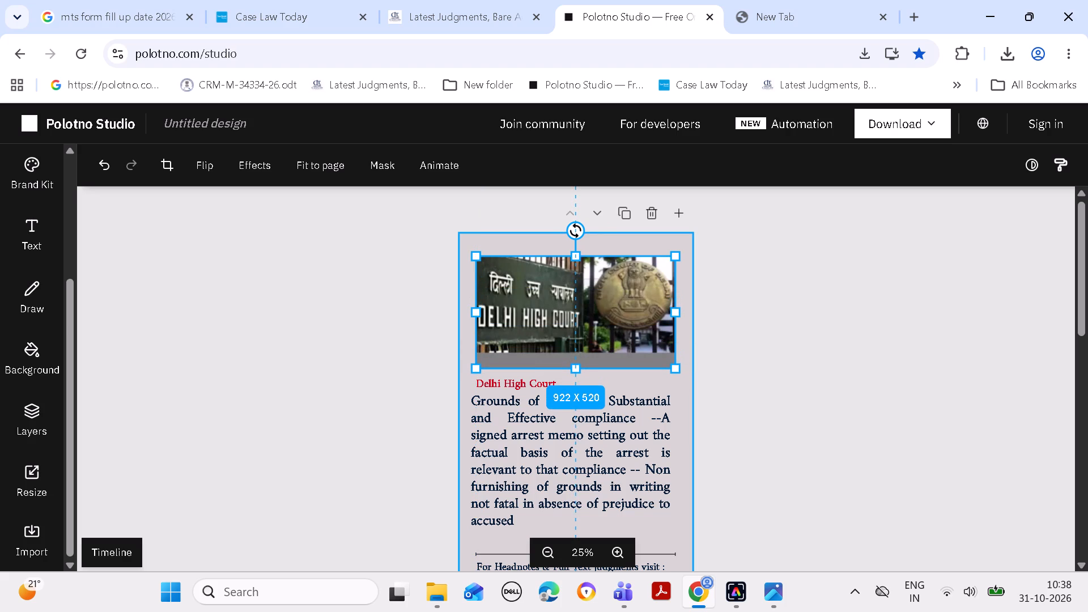
drag(582, 371, 582, 370)
click(866, 308)
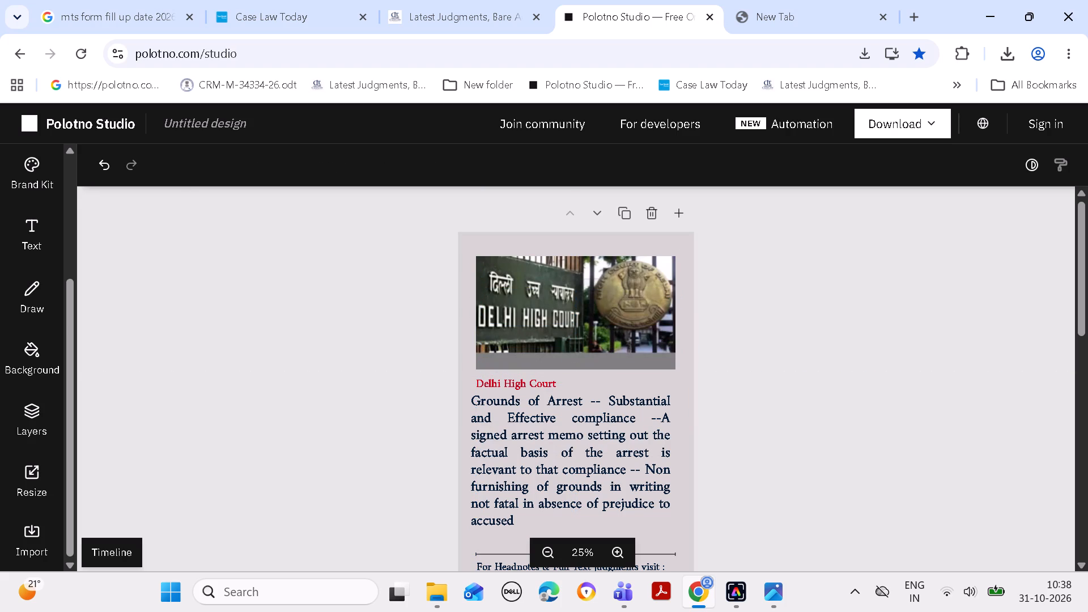
Nudge the red Delhi High Court label up so it sits directly beneath the photo.
drag(509, 384, 509, 382)
drag(509, 382, 509, 379)
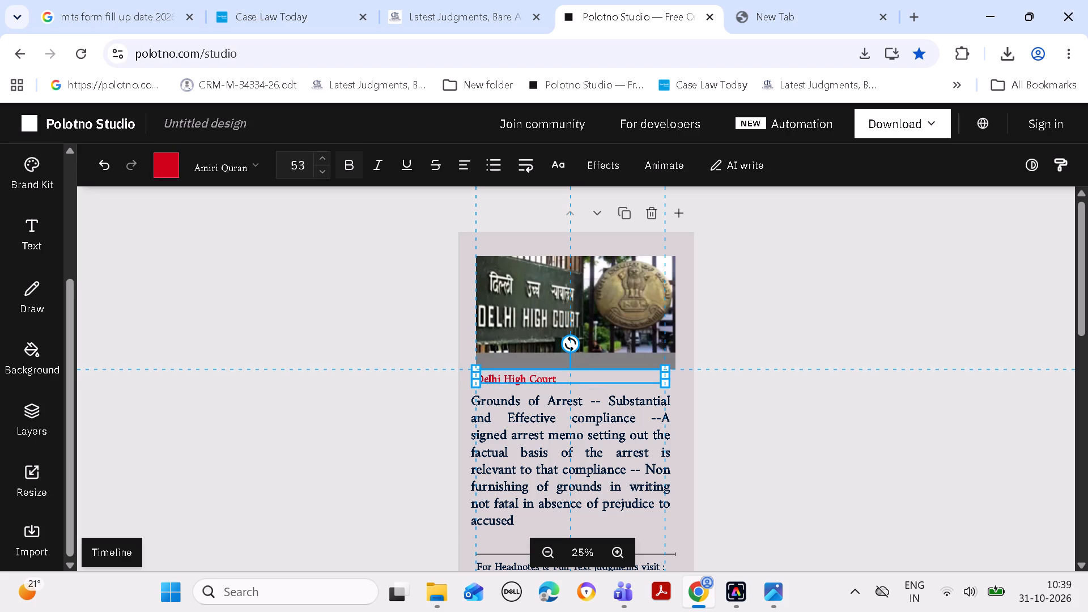
drag(509, 379, 508, 379)
click(844, 361)
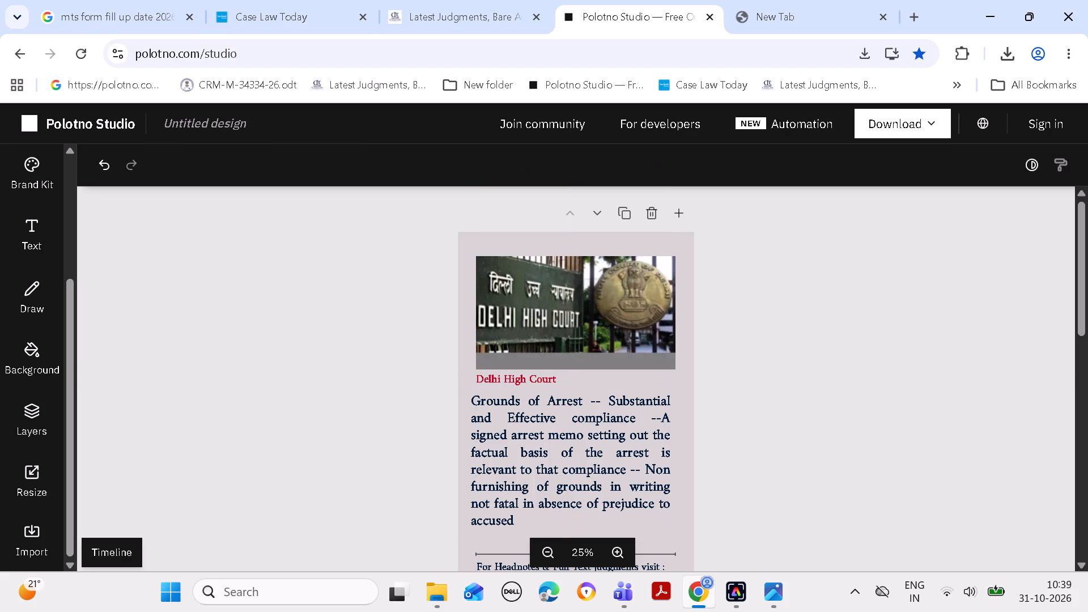
Replace the poster's Grounds of Arrest text with the Law Point copied from the 6365 edit form on Case Law Today.
click(248, 23)
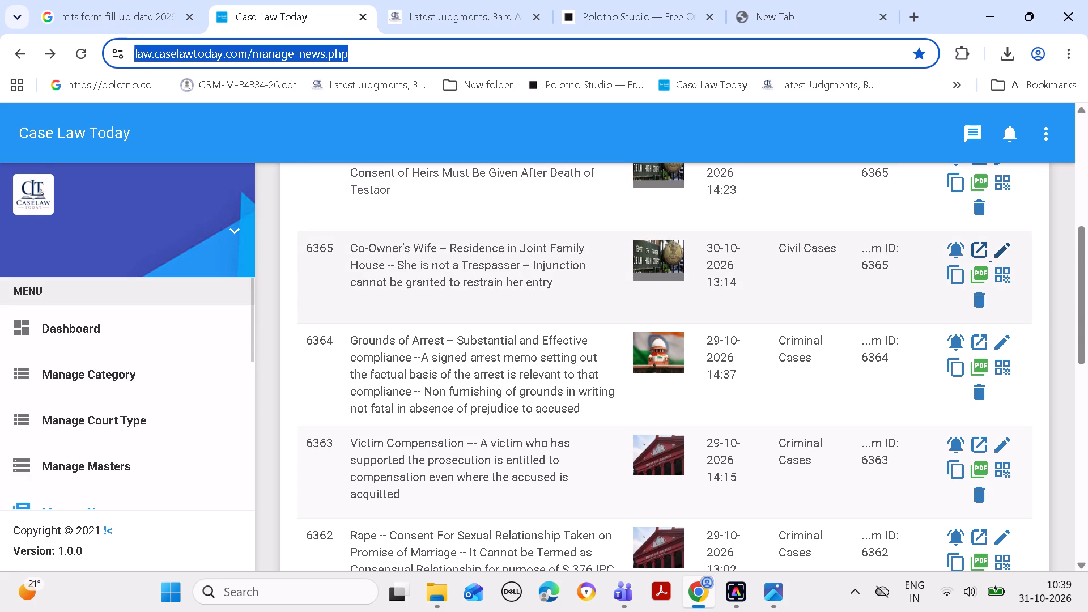
click(1000, 252)
drag(1087, 190, 1087, 201)
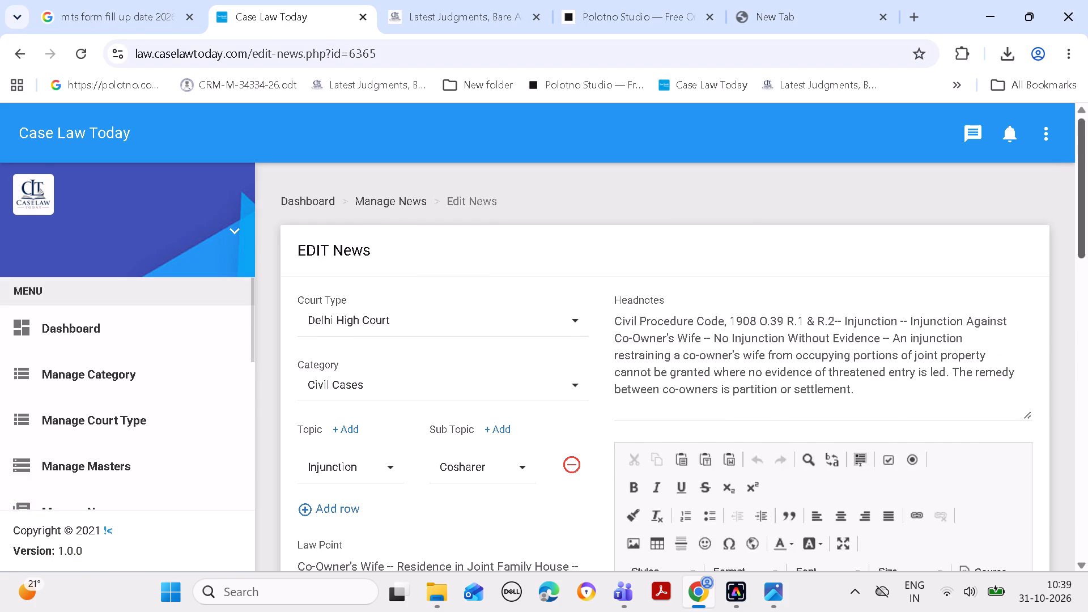
drag(1087, 201, 1086, 257)
click(301, 346)
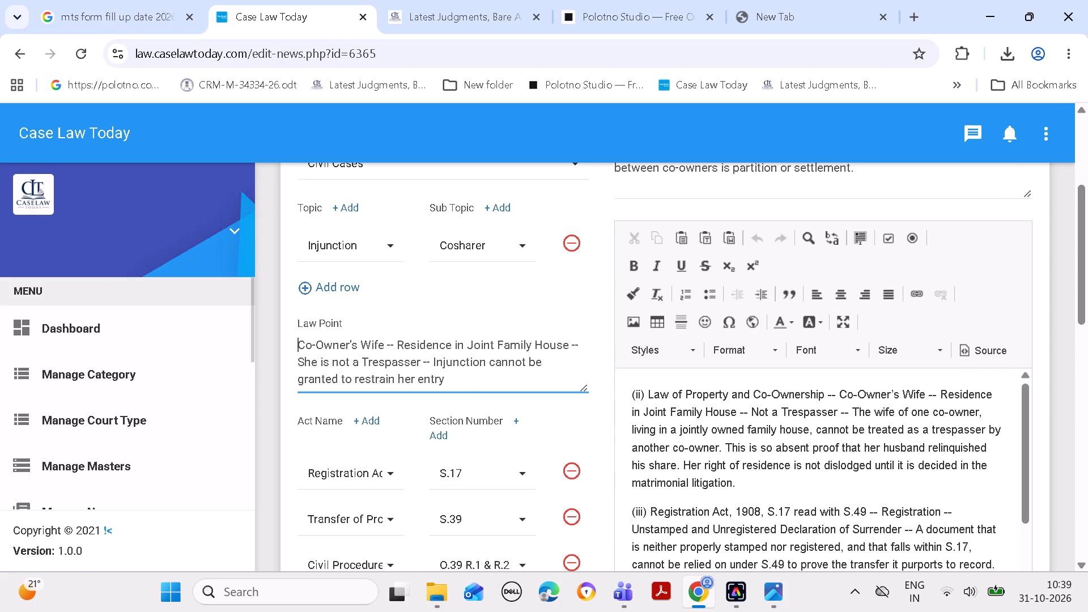
key(ctrl+a)
key(ctrl+c)
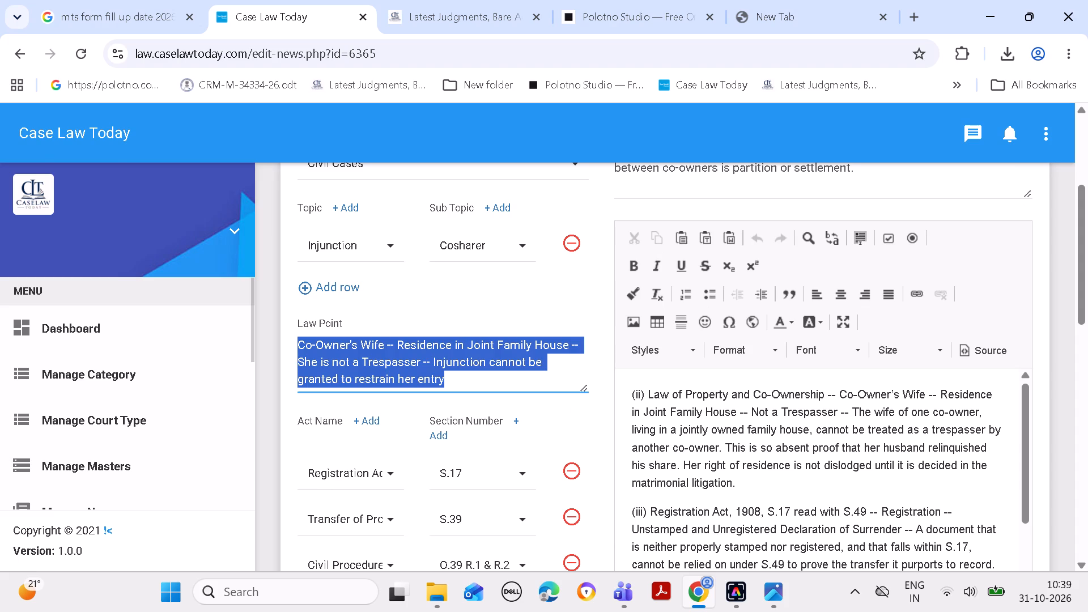
click(608, 31)
double_click(528, 483)
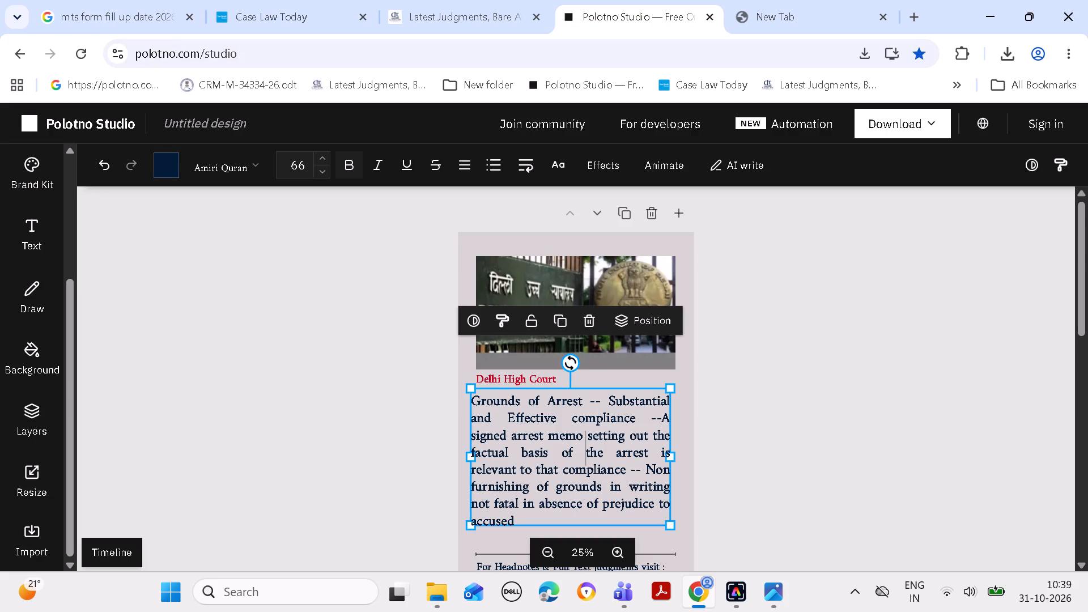
key(ctrl+a)
key(ctrl+v)
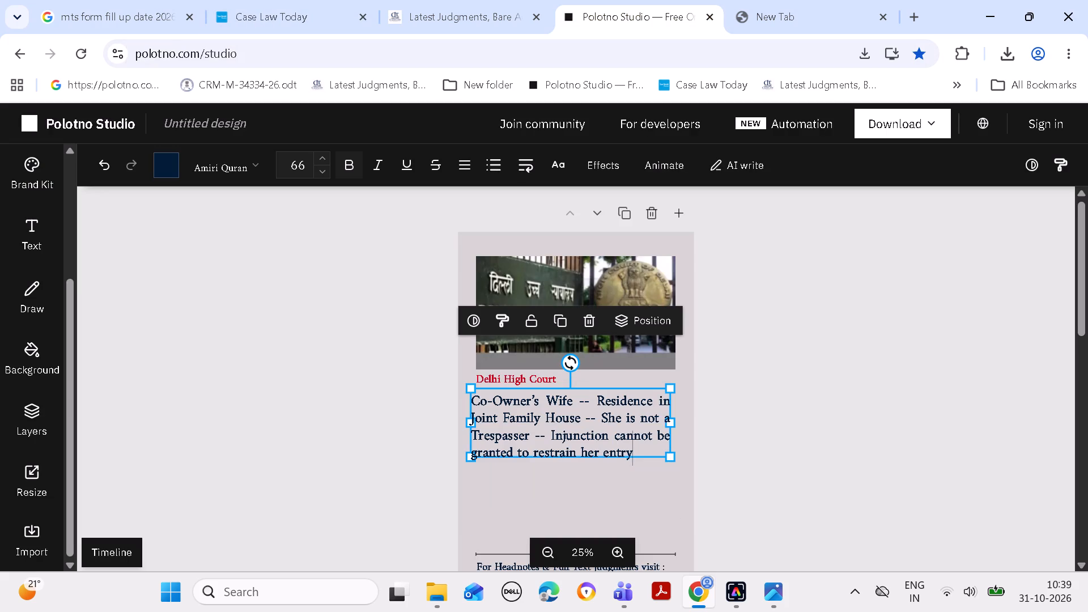
Increase the Co-Owner's Wife text block's font size to 90.
triple_click(325, 158)
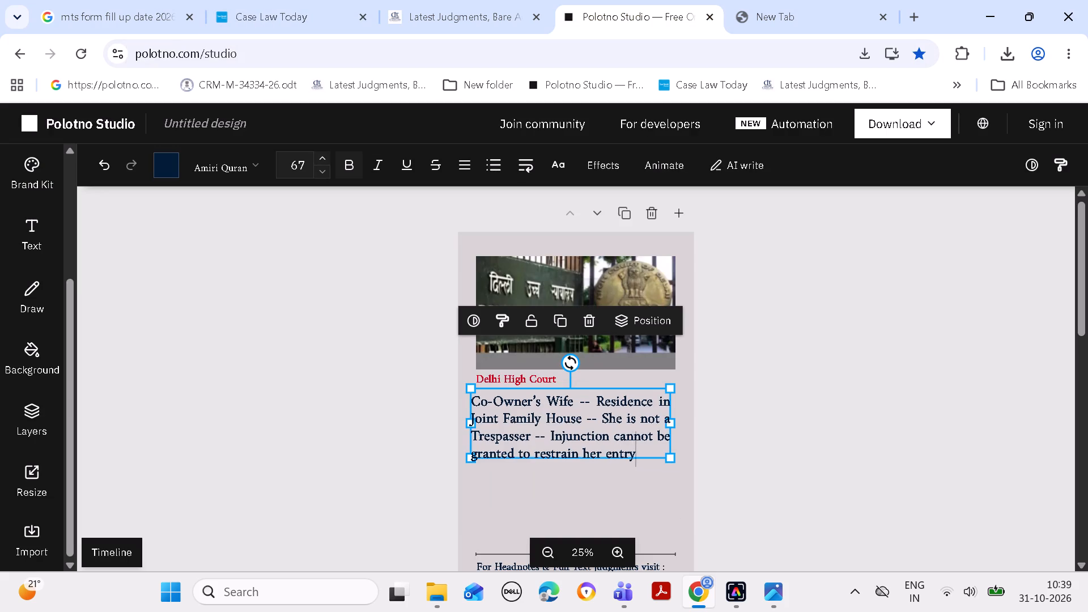
triple_click(325, 158)
triple_click(323, 158)
triple_click(322, 158)
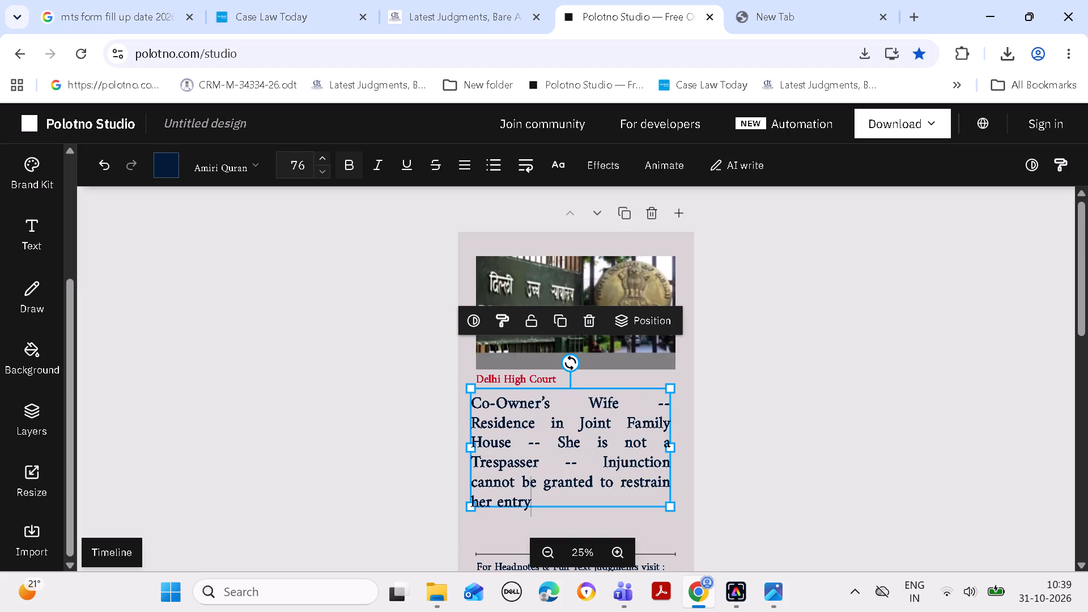
triple_click(322, 158)
triple_click(320, 158)
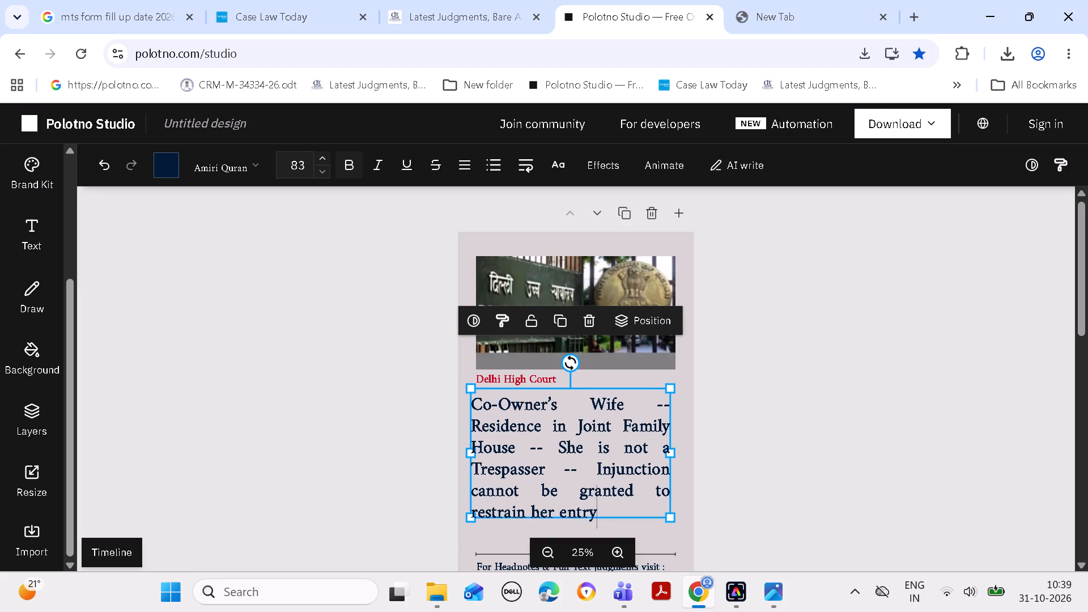
triple_click(320, 158)
click(320, 158)
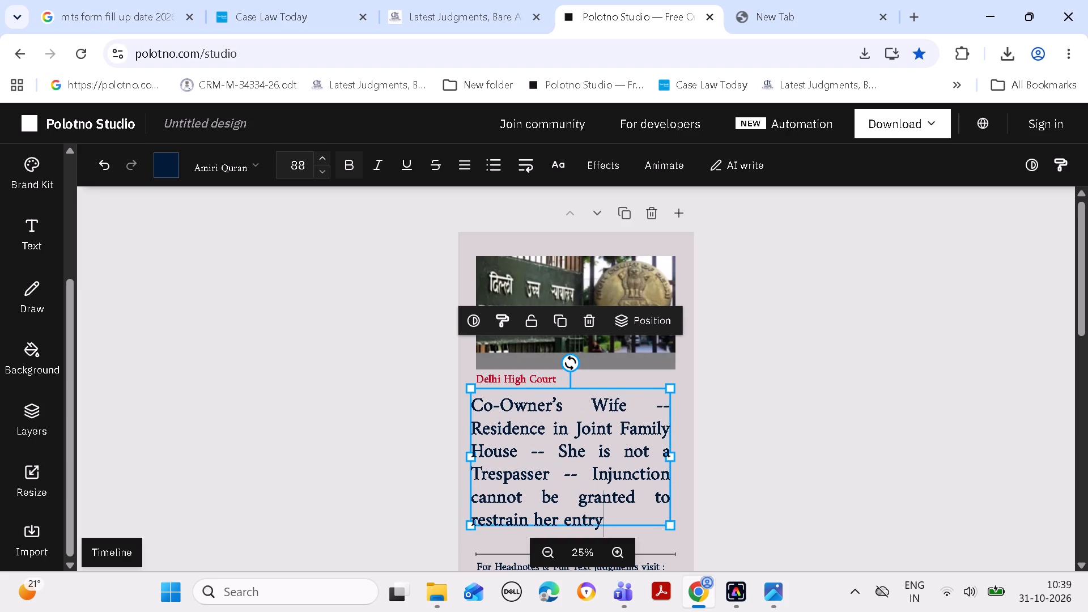
double_click(320, 158)
click(764, 368)
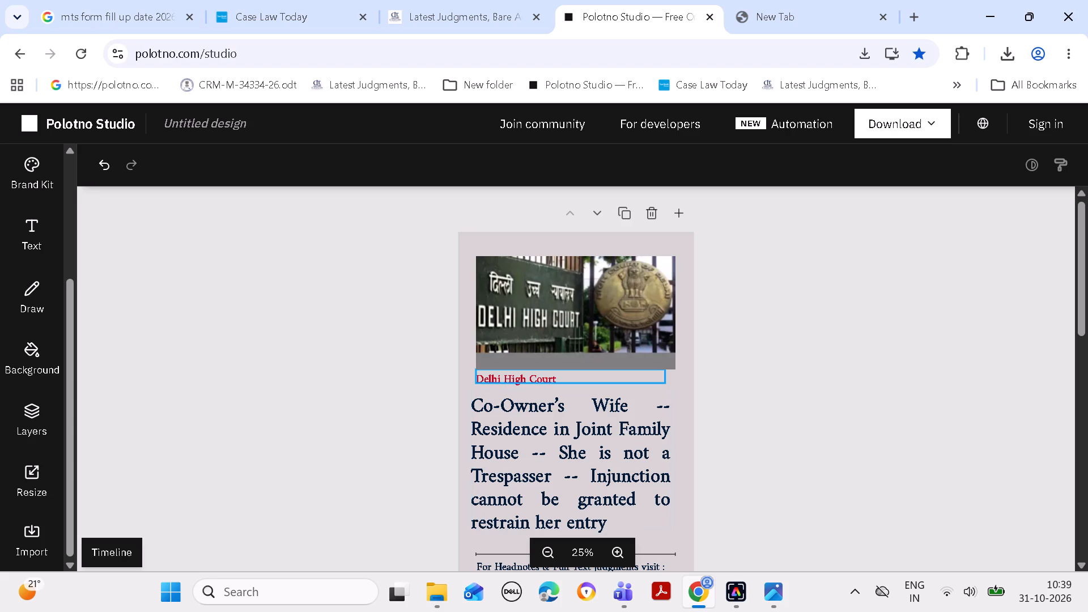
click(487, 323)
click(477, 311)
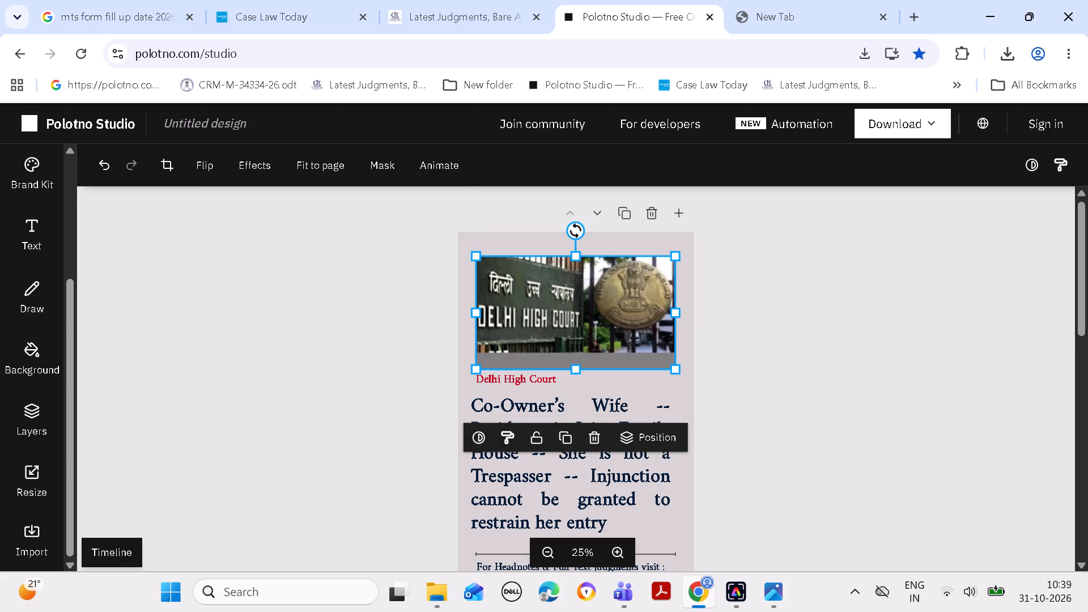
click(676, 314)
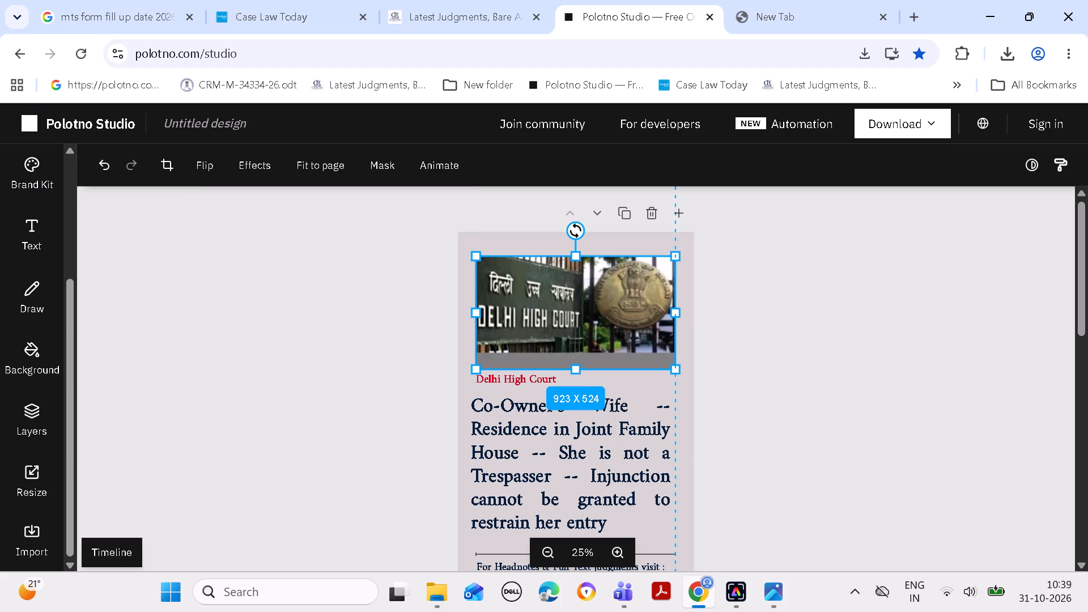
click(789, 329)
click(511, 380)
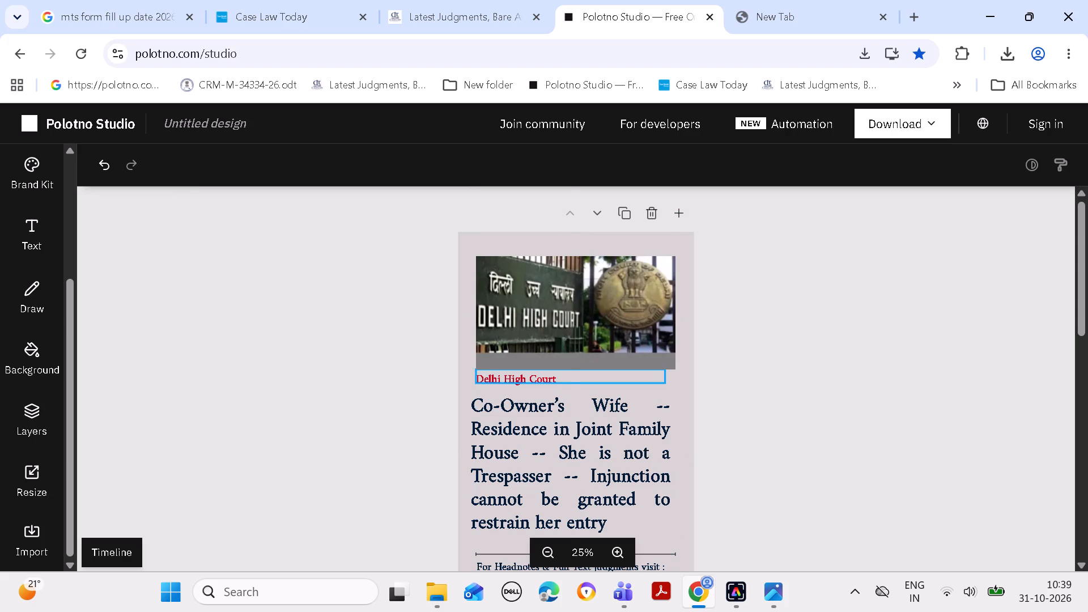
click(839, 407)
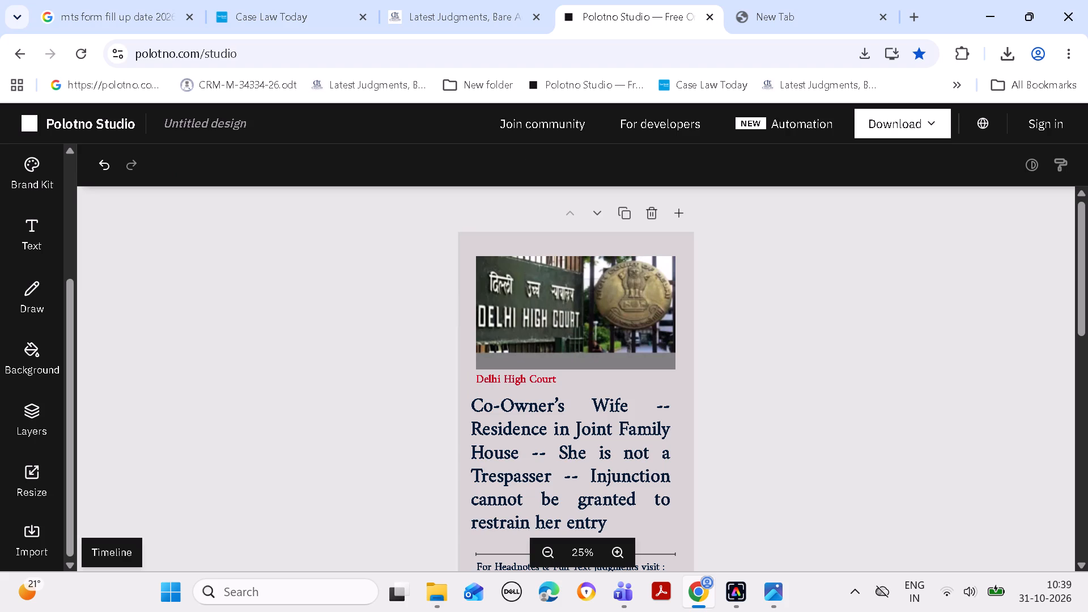
Adjust both side edges of the Co-Owner's Wife text block to line up with the photo's edges.
click(620, 456)
drag(673, 456, 680, 456)
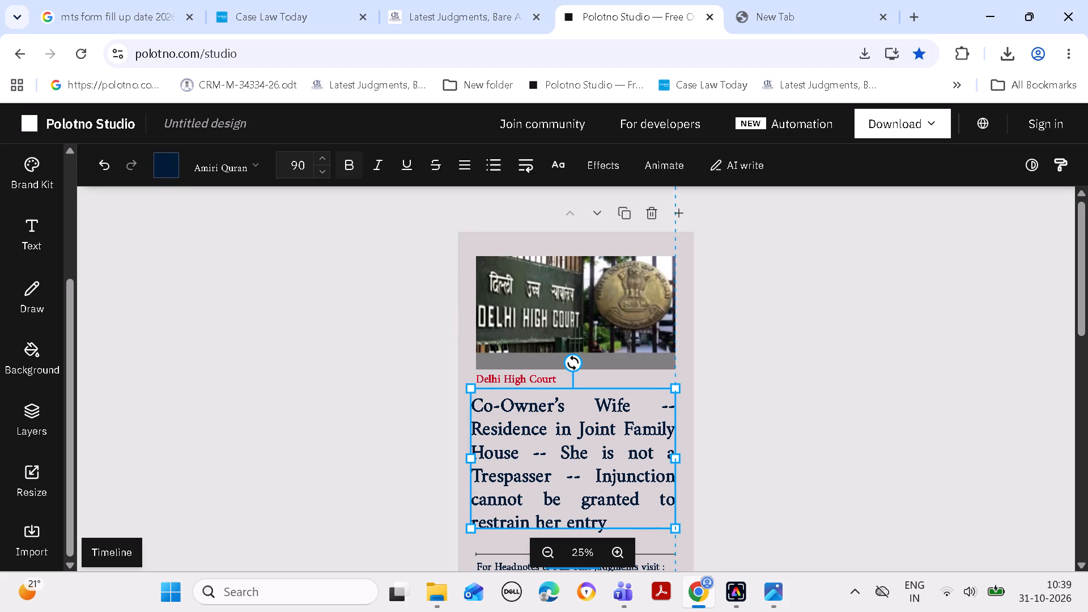
drag(680, 456, 679, 456)
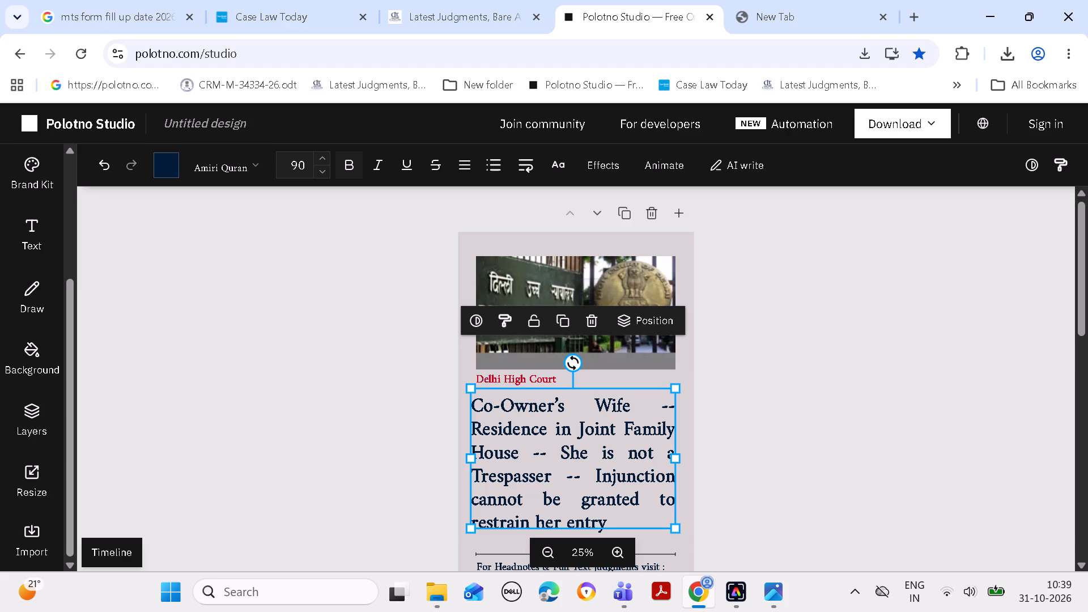
drag(471, 460, 476, 456)
click(784, 437)
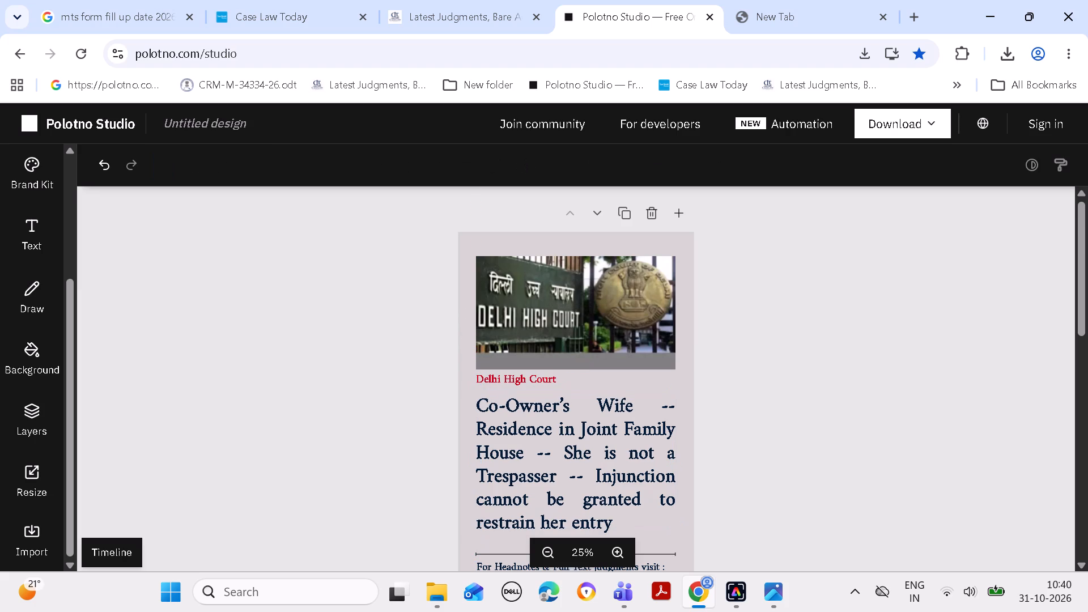
Download the finished Delhi High Court poster as a PNG at 1080 × 1920 px.
drag(1087, 280, 1087, 297)
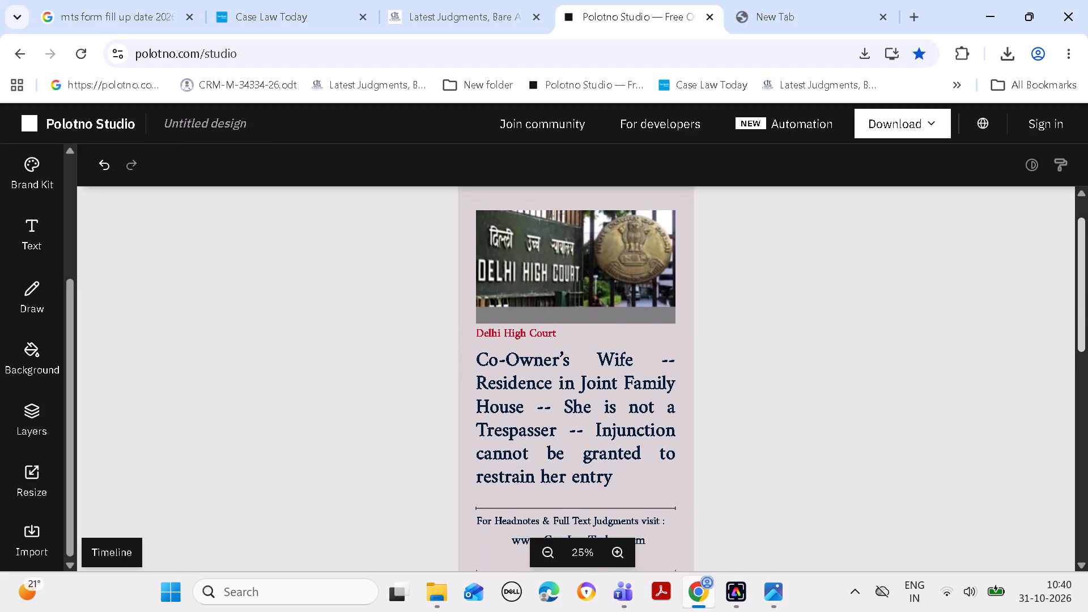
drag(1087, 297, 1087, 299)
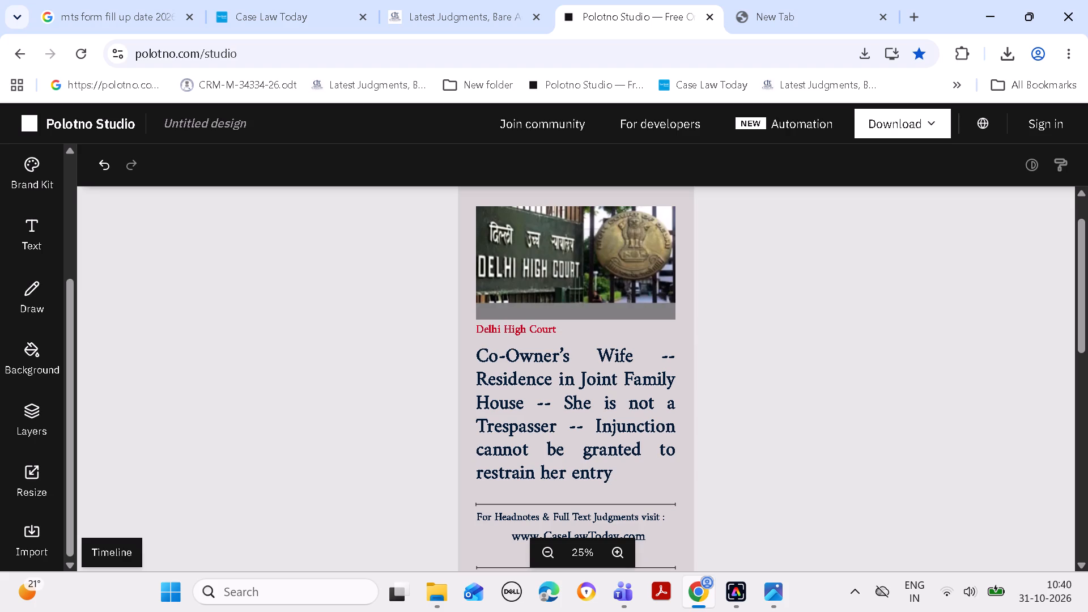
click(906, 118)
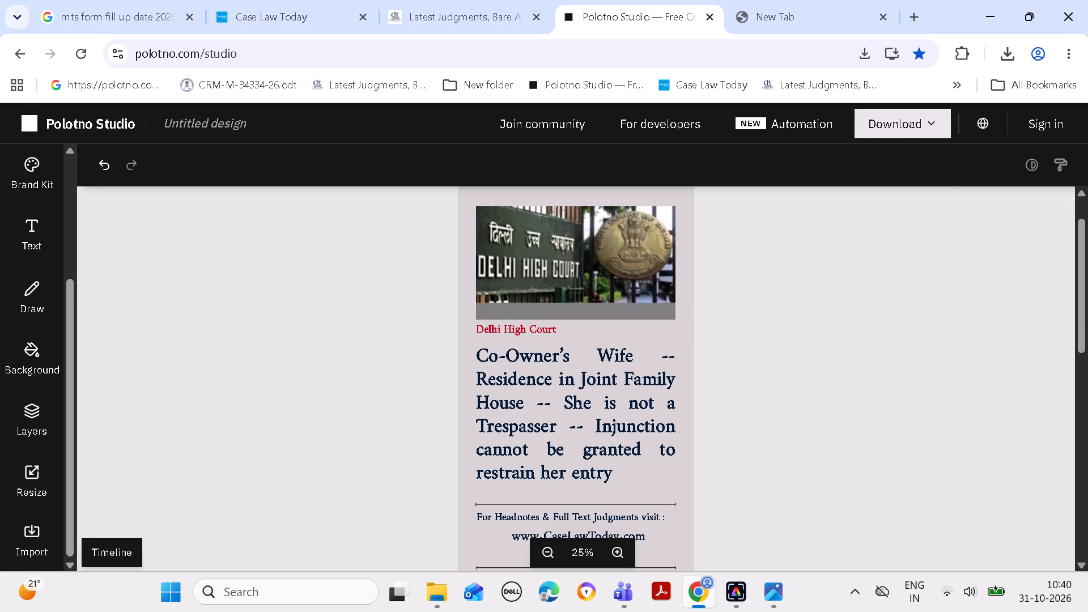
click(852, 262)
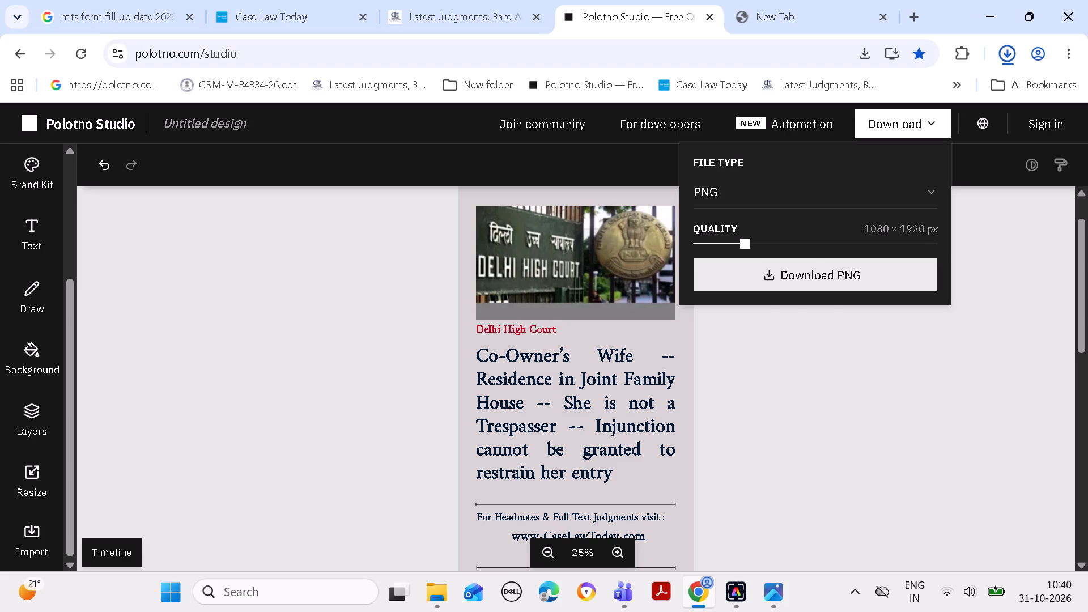
Open the downloaded poster in Photos, copy the image and minimise the viewer.
click(943, 159)
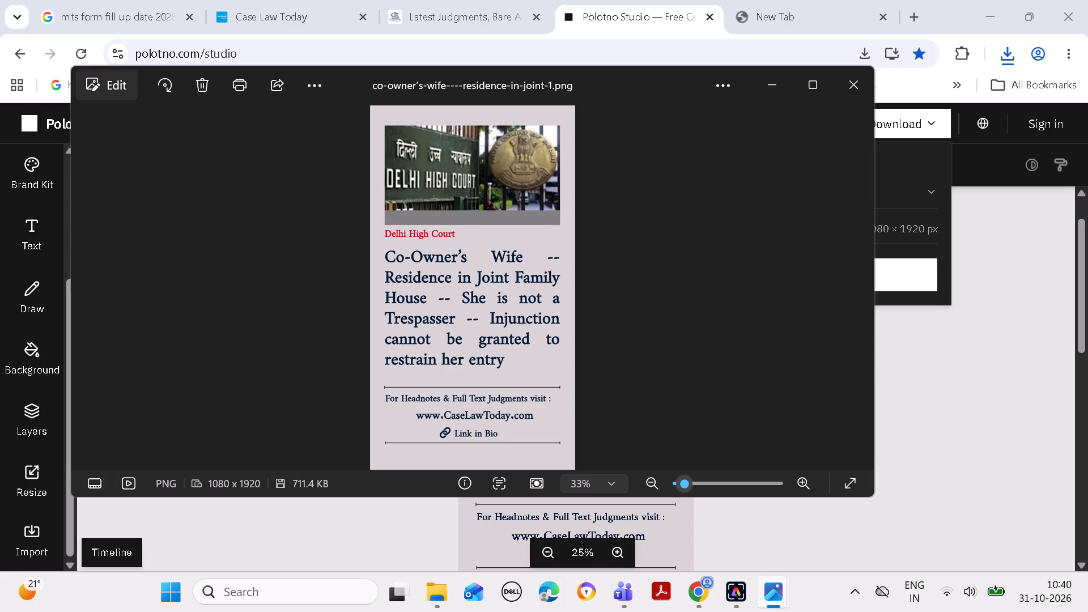
key(ctrl+c)
click(772, 96)
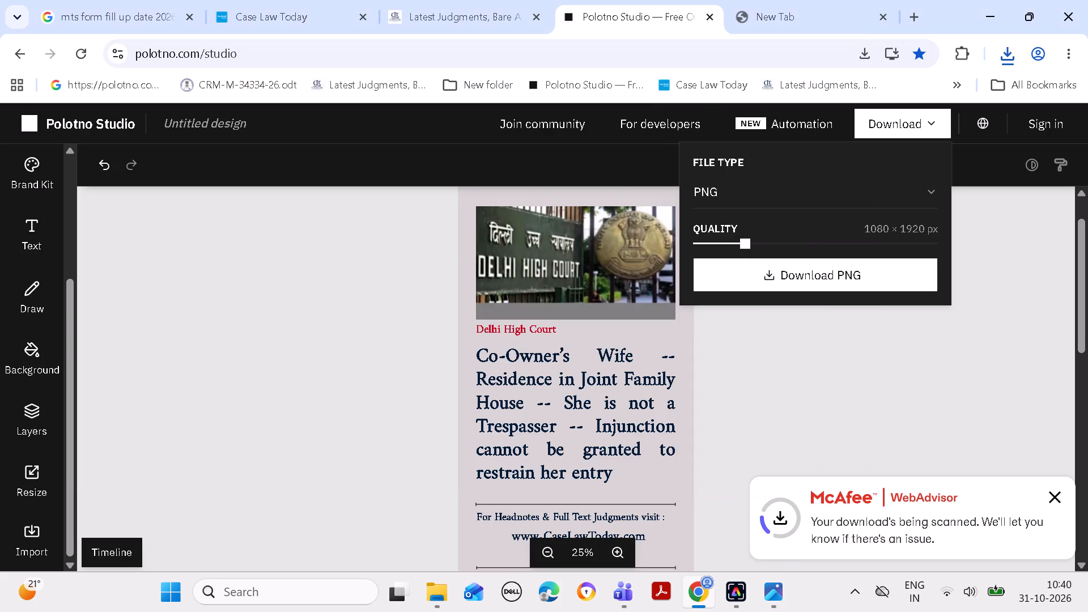
In File Explorer, paste the copied poster into the FB NEWS-----31 OCT folder nested inside the desktop's FB News 23 Oct folder.
click(986, 16)
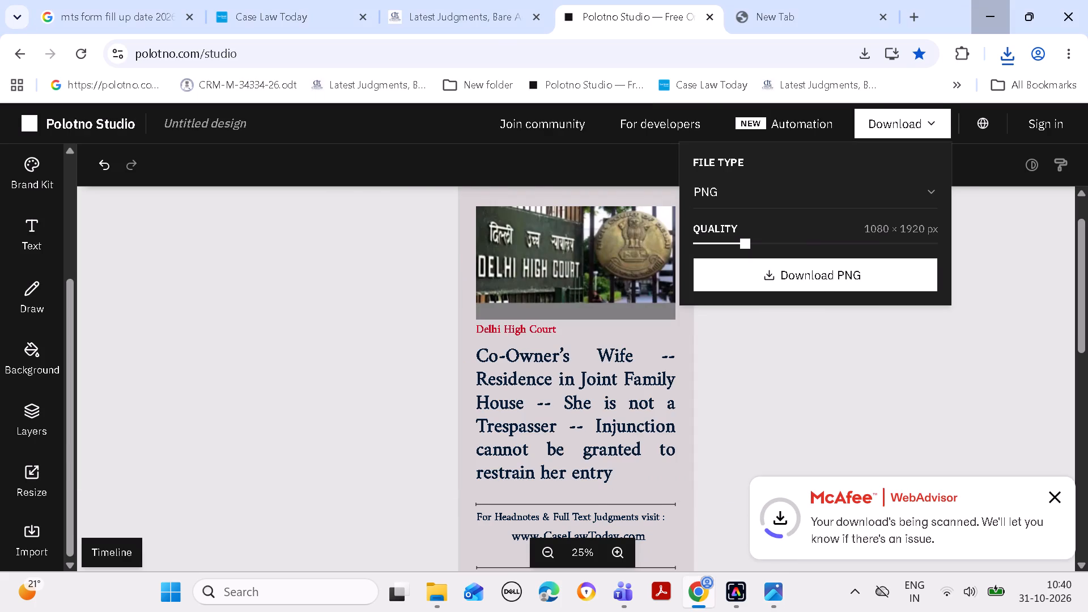
double_click(865, 207)
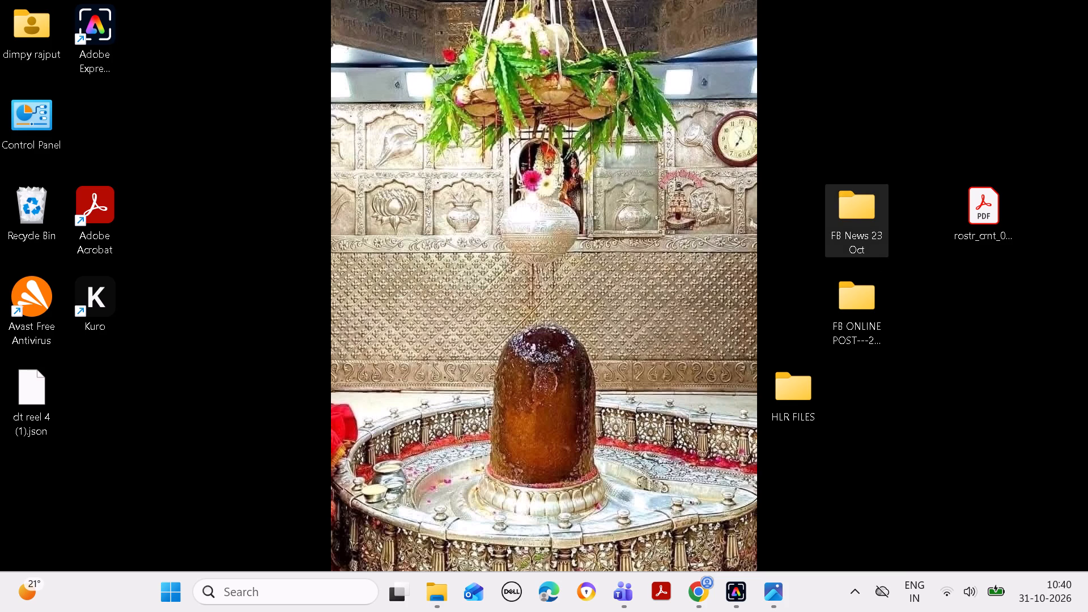
double_click(865, 206)
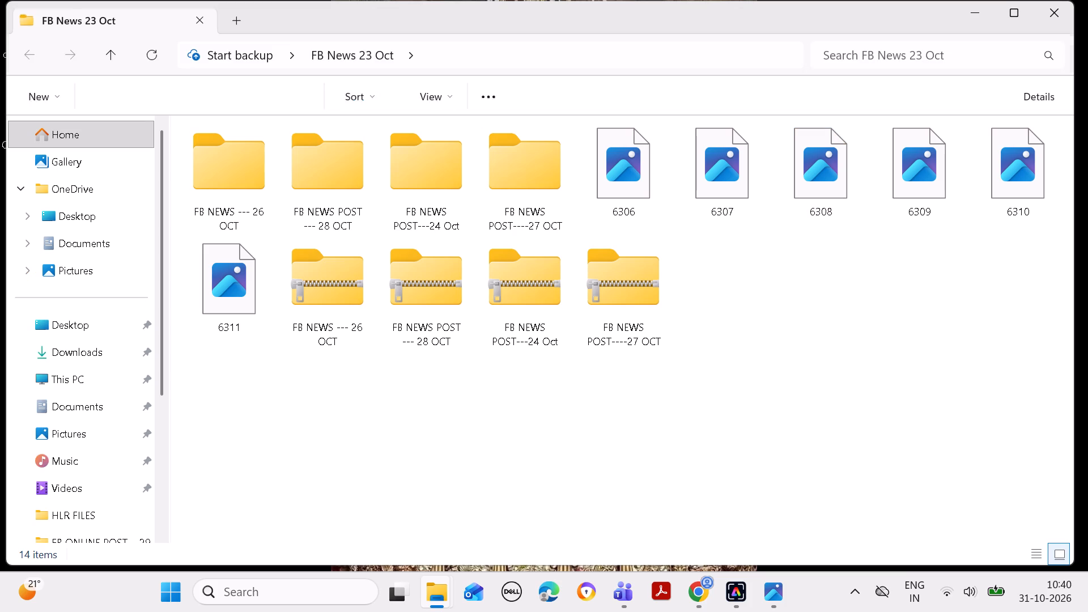
click(348, 186)
click(349, 184)
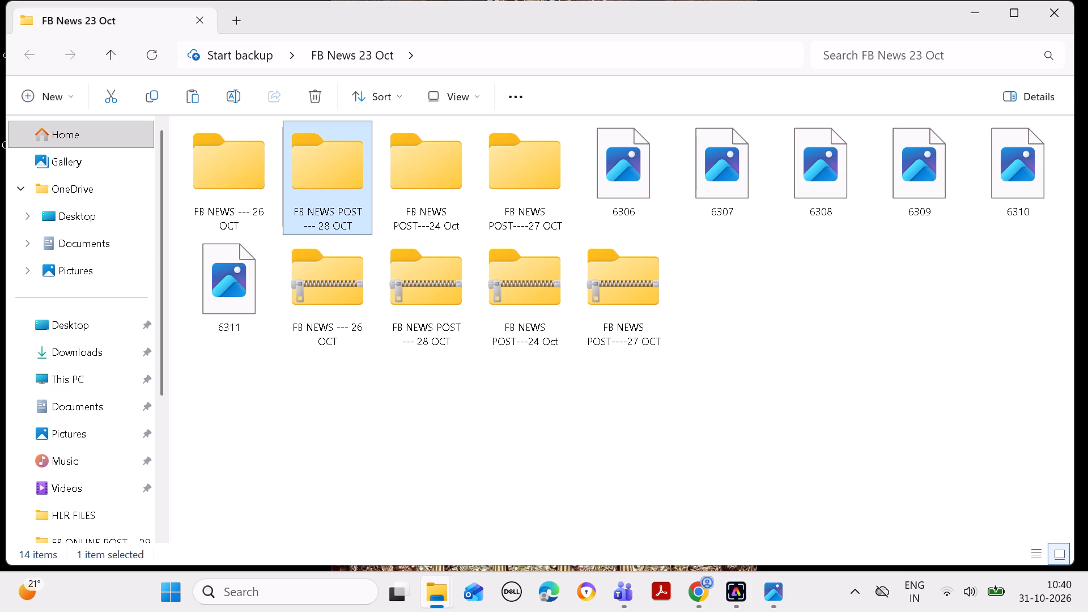
double_click(327, 177)
double_click(242, 183)
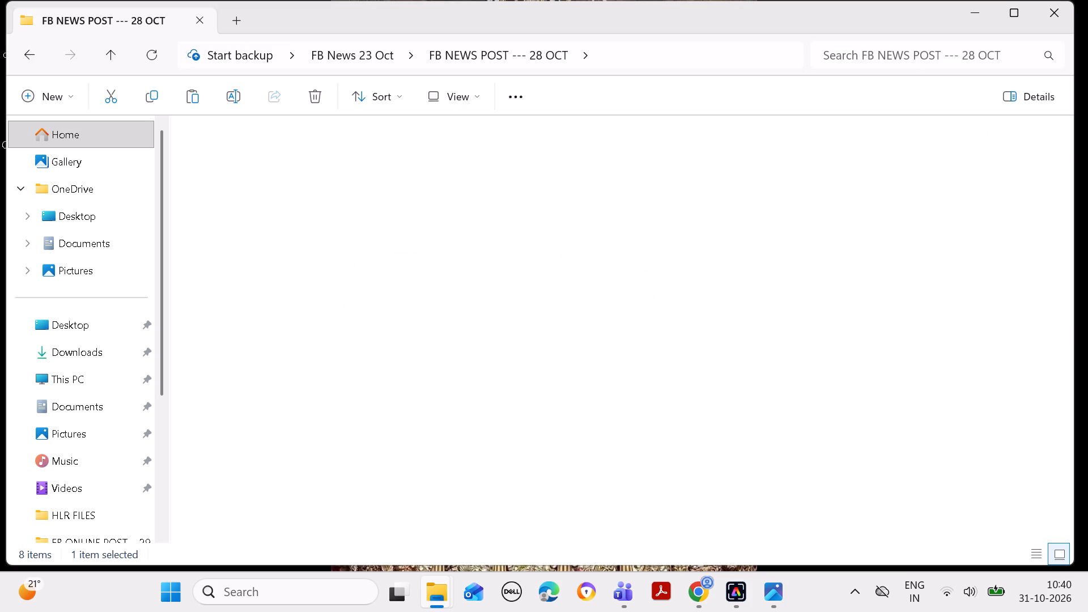
double_click(237, 198)
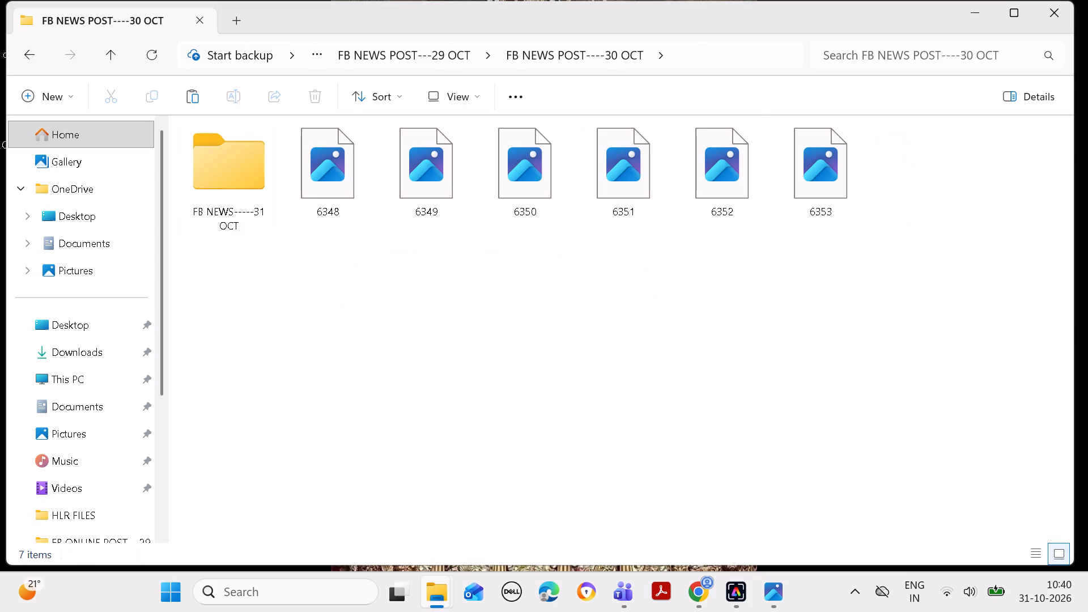
double_click(256, 185)
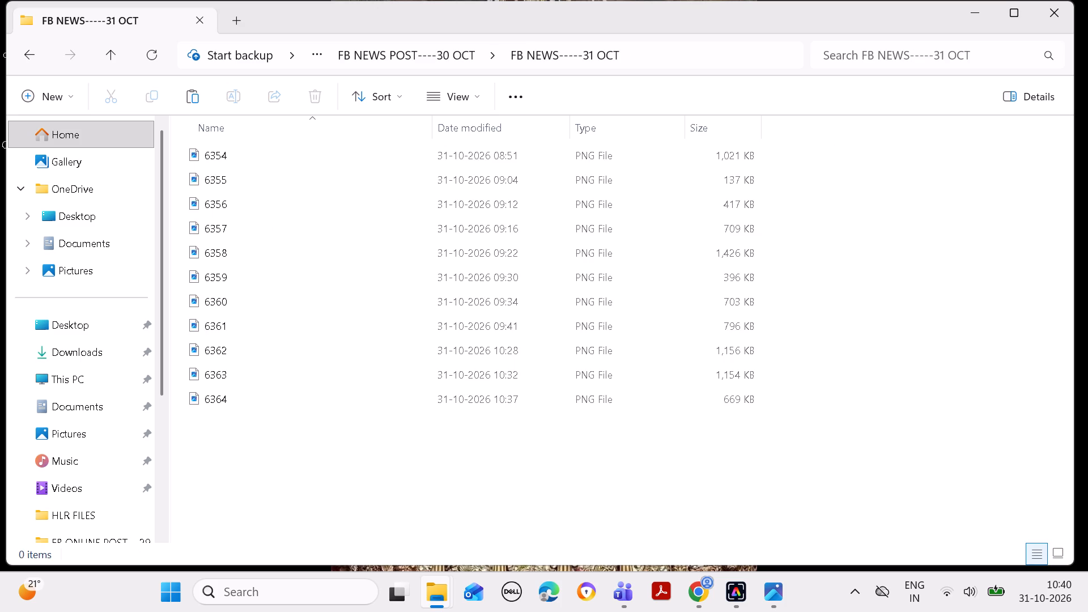
key(ctrl+v)
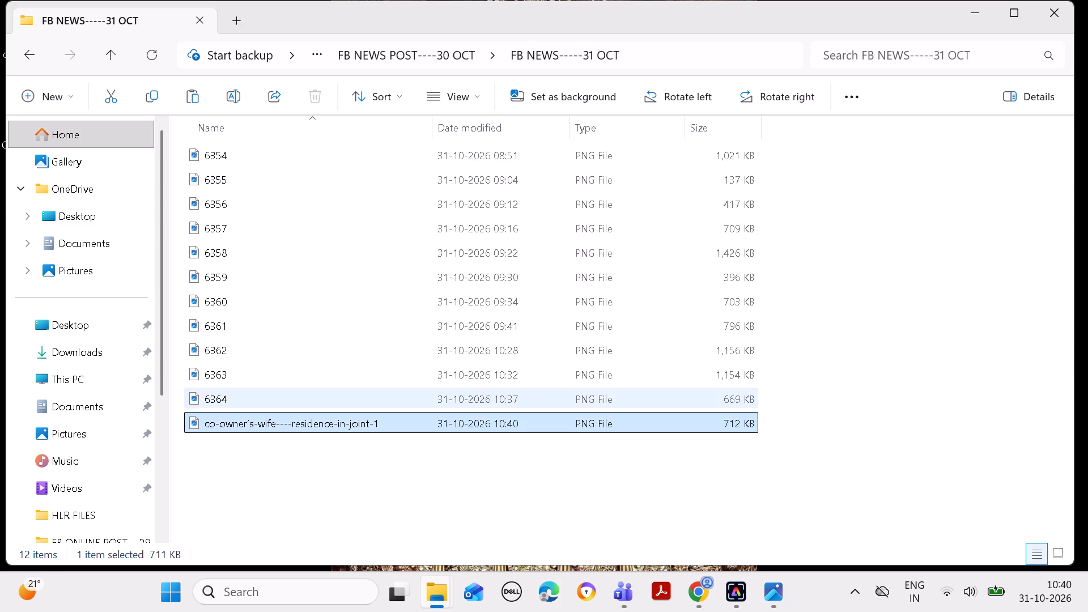
Rename the pasted co-owner's-wife poster file as 6365 and minimise the folder window.
right_click(455, 421)
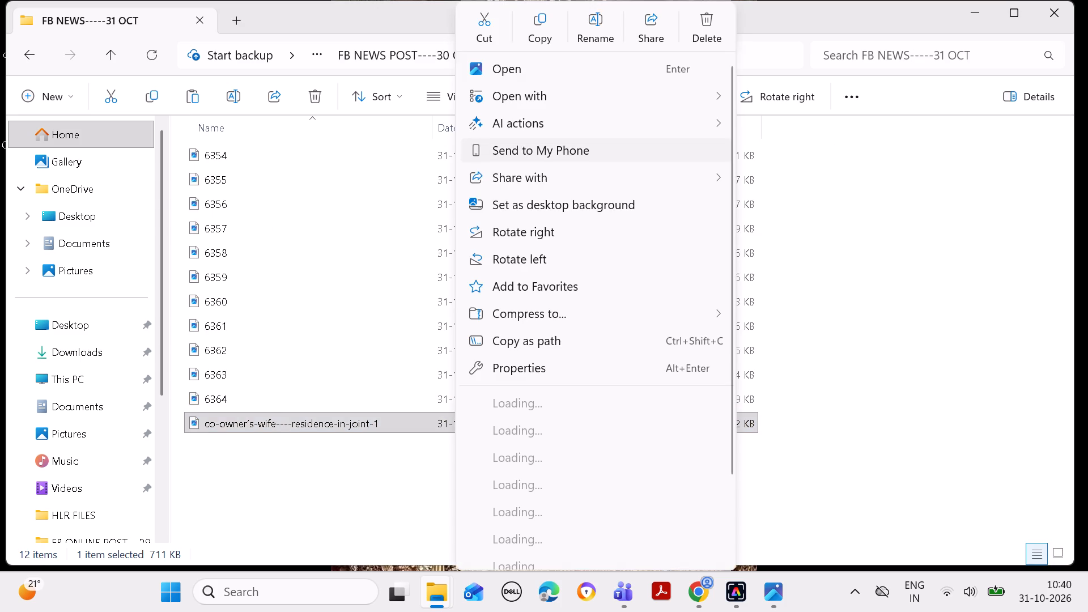
click(594, 24)
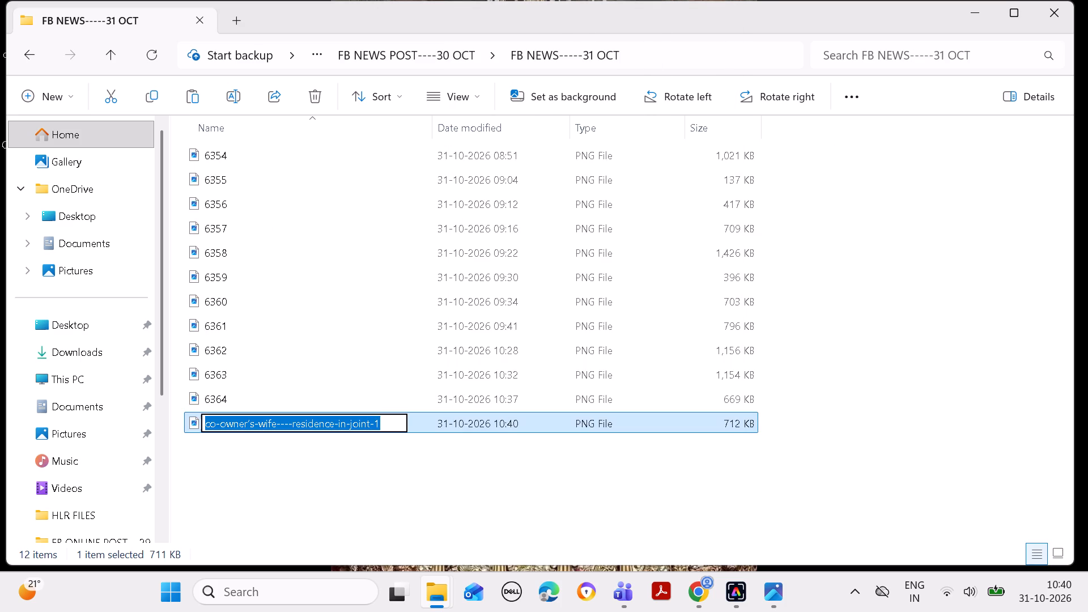
key(BackSpace)
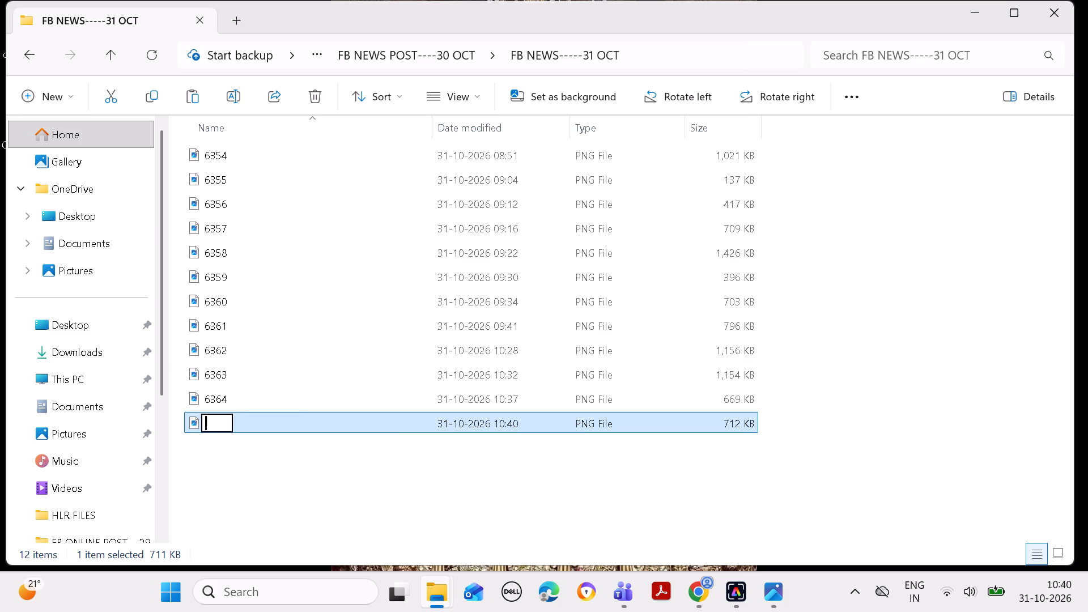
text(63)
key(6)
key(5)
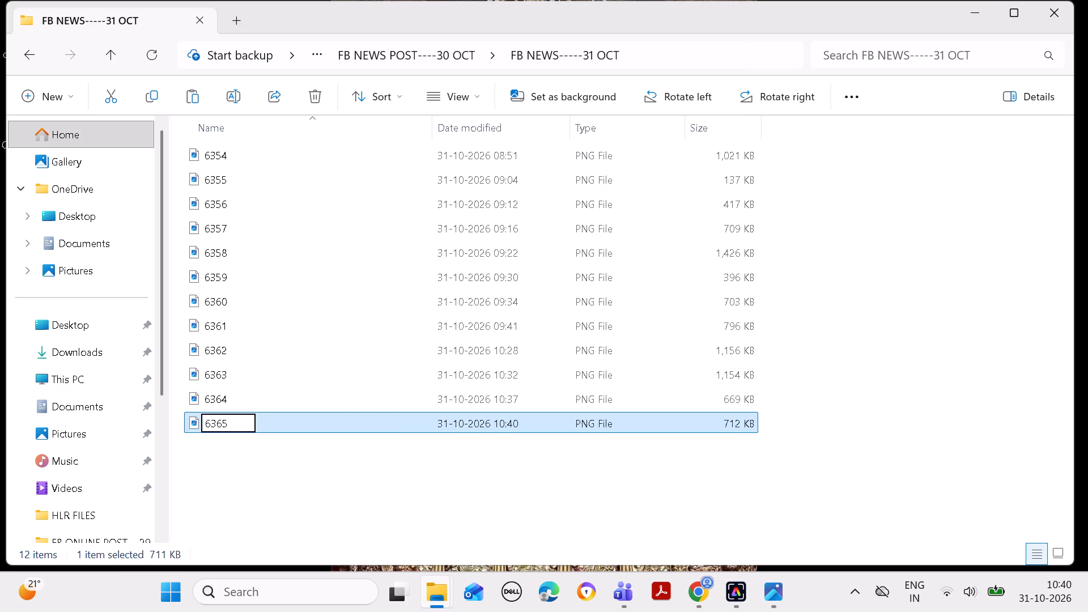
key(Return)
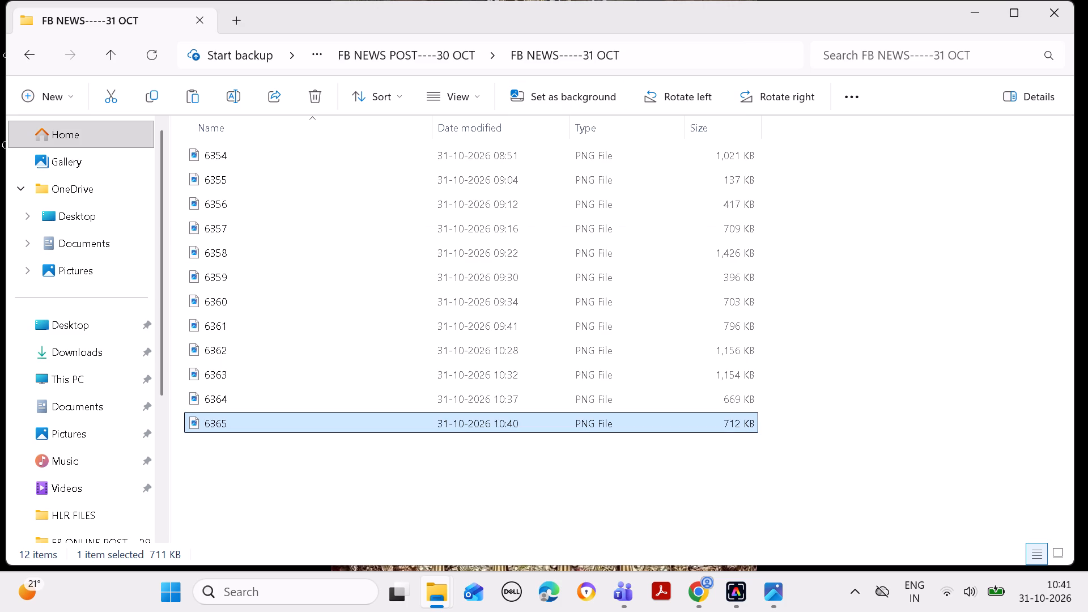
click(975, 9)
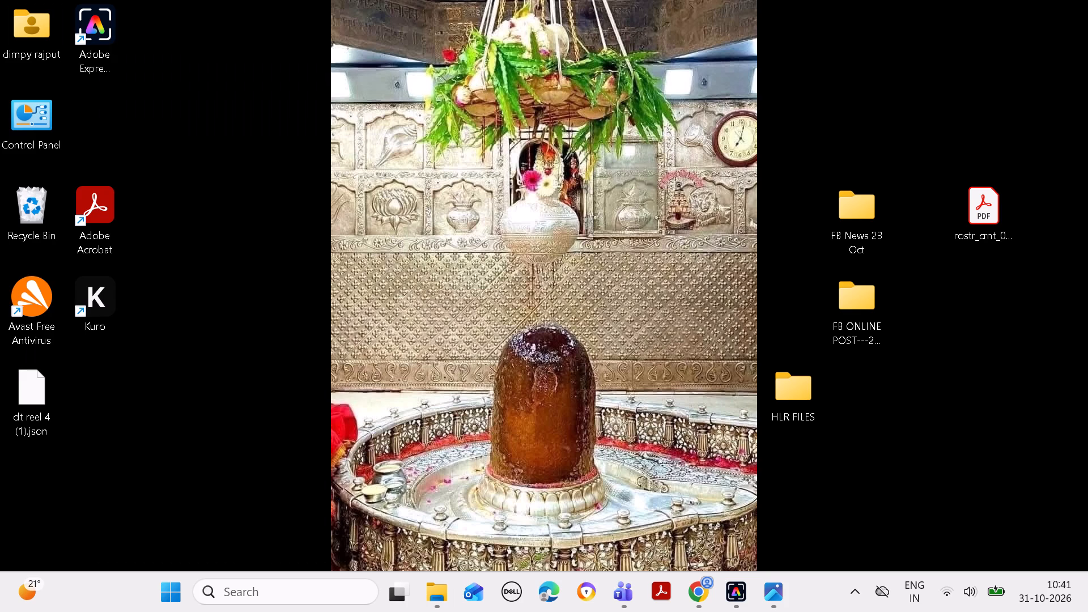
Switch back to Chrome and return to the 6365 edit form on Case Law Today.
click(705, 579)
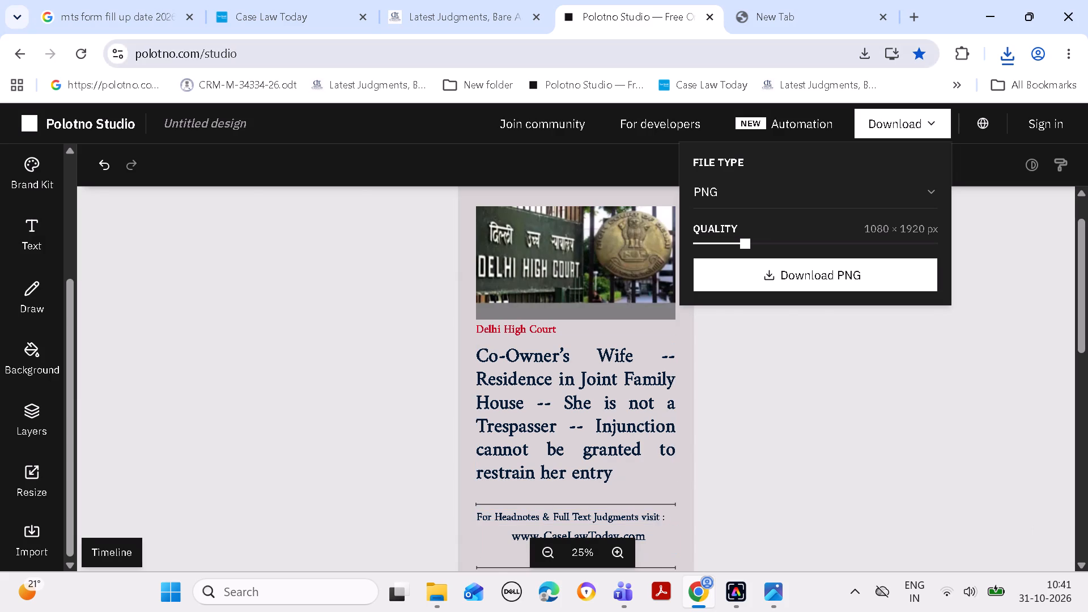
click(260, 20)
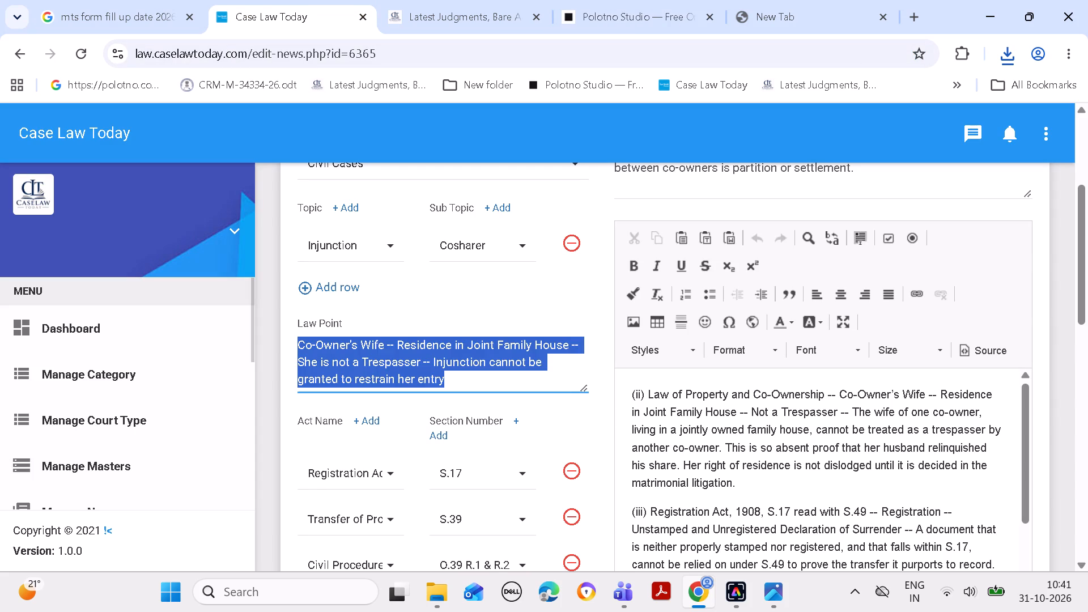